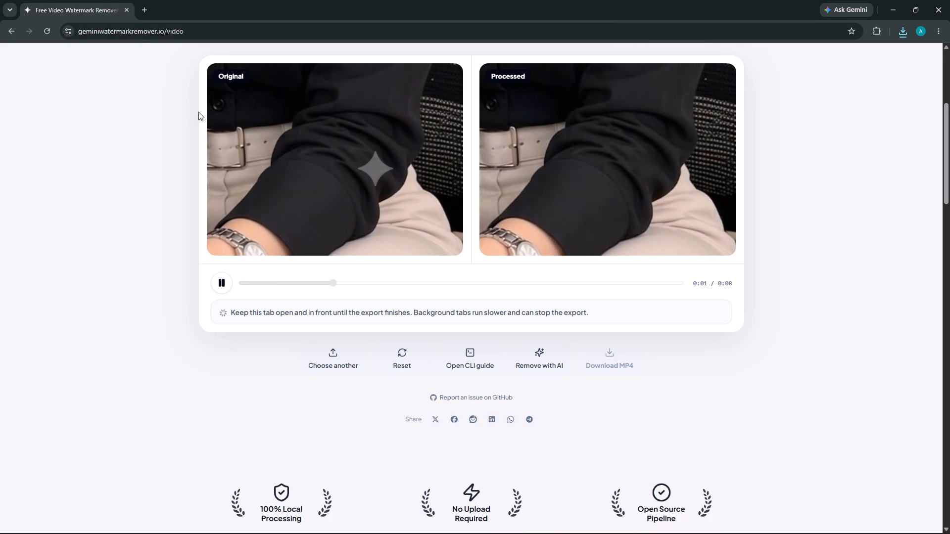
Search the web for captik.ai in a new tab and open VEED's AI Caption Generator from the results.
{"action": "left_click", "coordinate": [140, 8]}
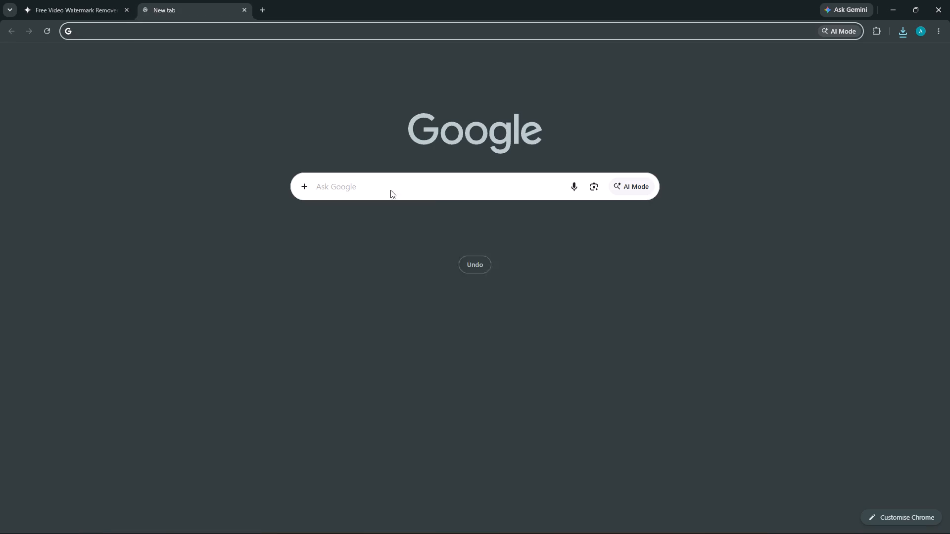
{"action": "left_click", "coordinate": [436, 184]}
{"action": "type", "text": "cpa"}
{"action": "key", "text": "BackSpace"}
{"action": "key", "text": "BackSpace"}
{"action": "key", "text": "a"}
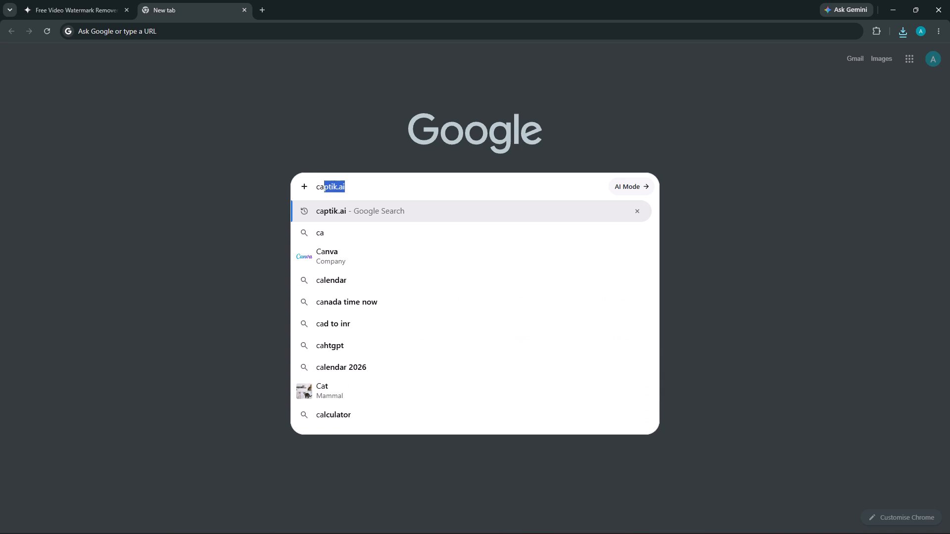
{"action": "key", "text": "Return"}
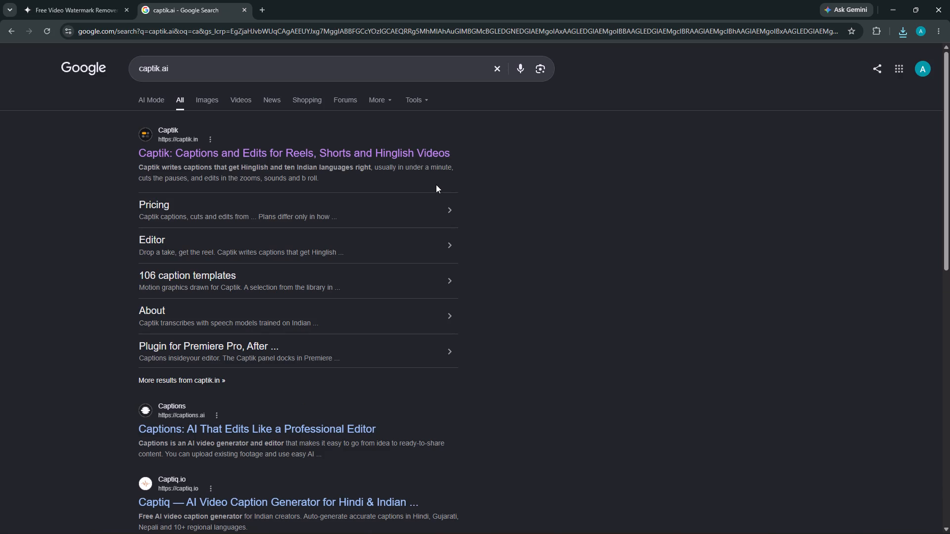
{"action": "scroll", "coordinate": [436, 184], "scroll_direction": "up", "scroll_amount": 1}
{"action": "scroll", "coordinate": [412, 181], "scroll_direction": "down", "scroll_amount": 5}
{"action": "scroll", "coordinate": [326, 287], "scroll_direction": "down", "scroll_amount": 5}
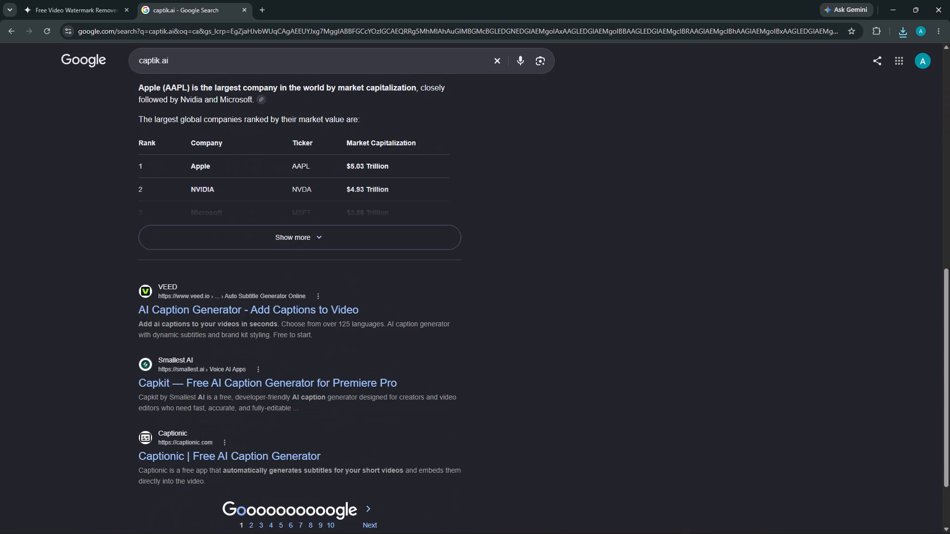
{"action": "left_click", "coordinate": [316, 302]}
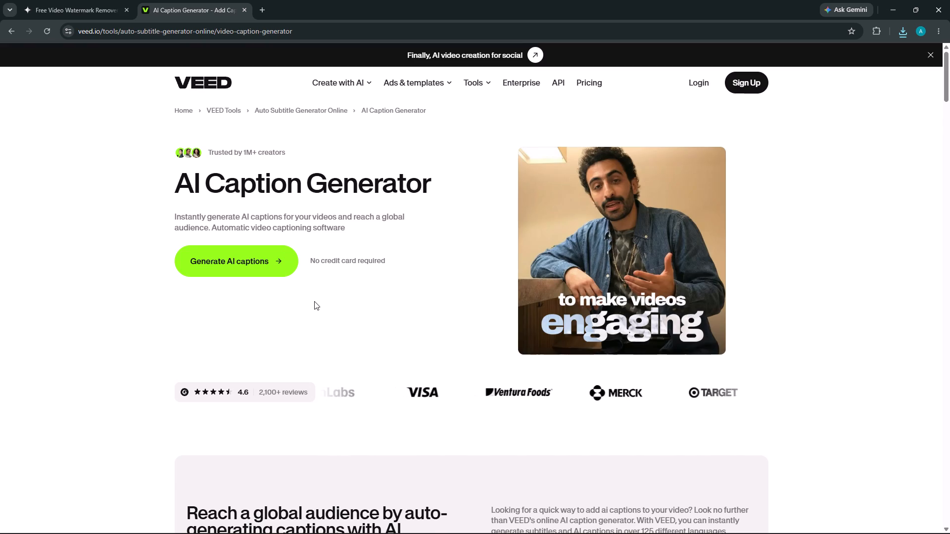
{"action": "left_click", "coordinate": [255, 260]}
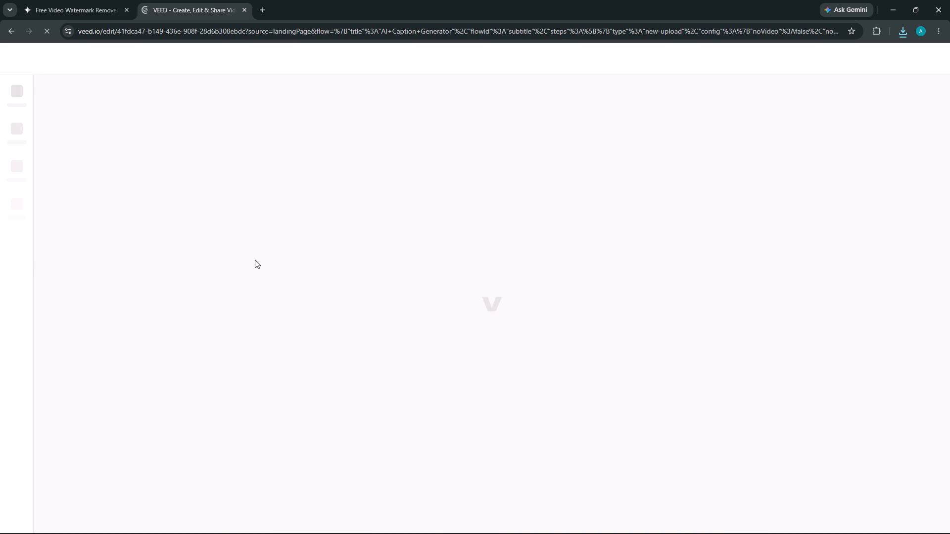
{"action": "left_click", "coordinate": [522, 284]}
{"action": "scroll", "coordinate": [129, 169], "scroll_direction": "down", "scroll_amount": 1}
{"action": "scroll", "coordinate": [139, 145], "scroll_direction": "up", "scroll_amount": 1}
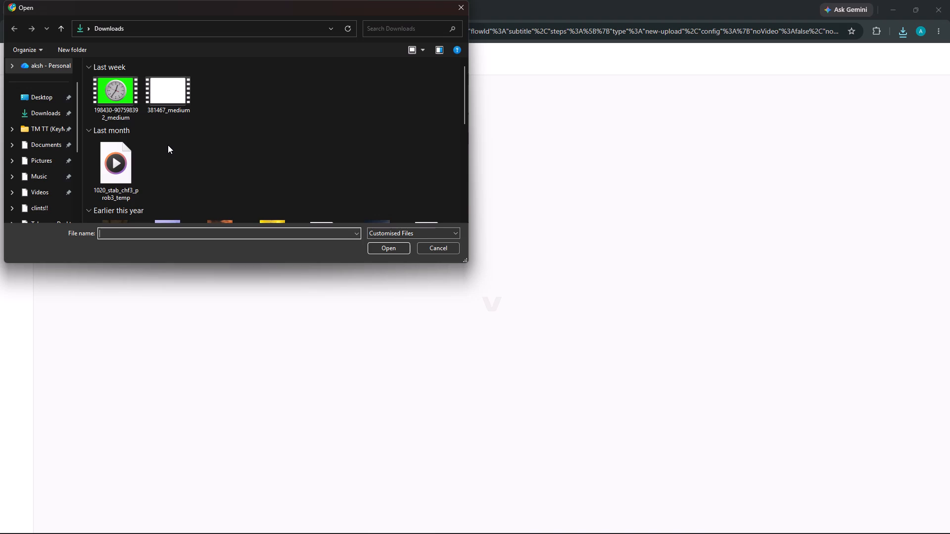
{"action": "scroll", "coordinate": [168, 145], "scroll_direction": "up", "scroll_amount": 1}
{"action": "double_click", "coordinate": [182, 169]}
{"action": "left_click", "coordinate": [123, 112]}
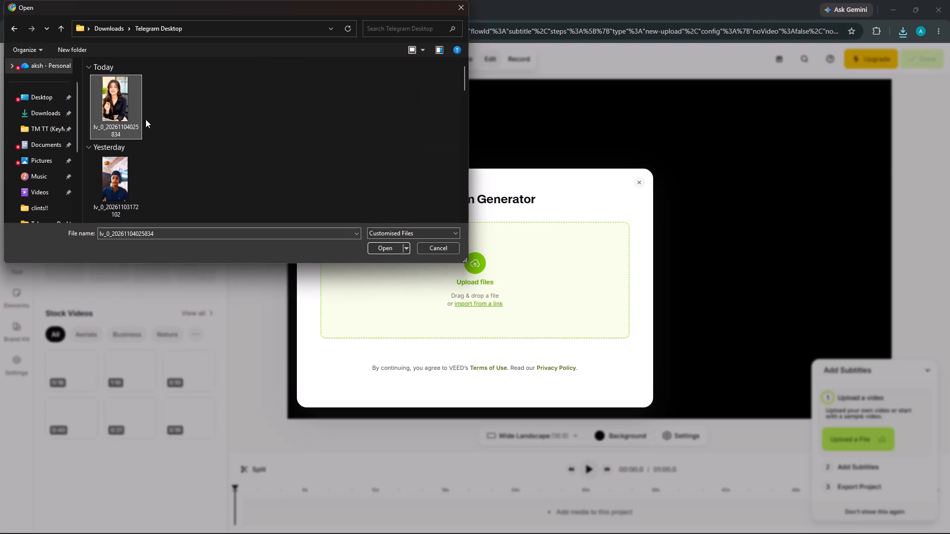
{"action": "left_click", "coordinate": [396, 246]}
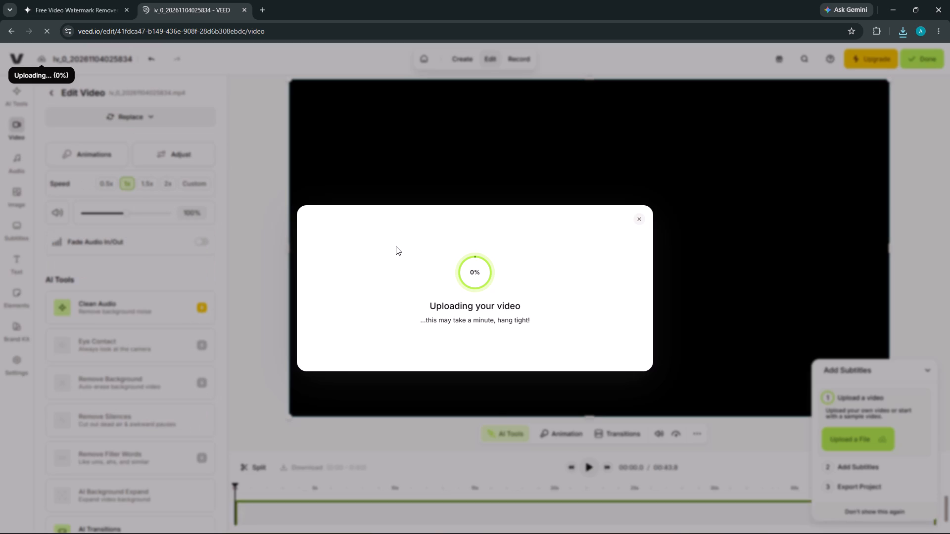
Return to the watermark remover and download the cleaned MP4 of the Woman_explaining_Swiggy_WhatsApp video ending 77bfe811.
{"action": "left_click", "coordinate": [89, 0]}
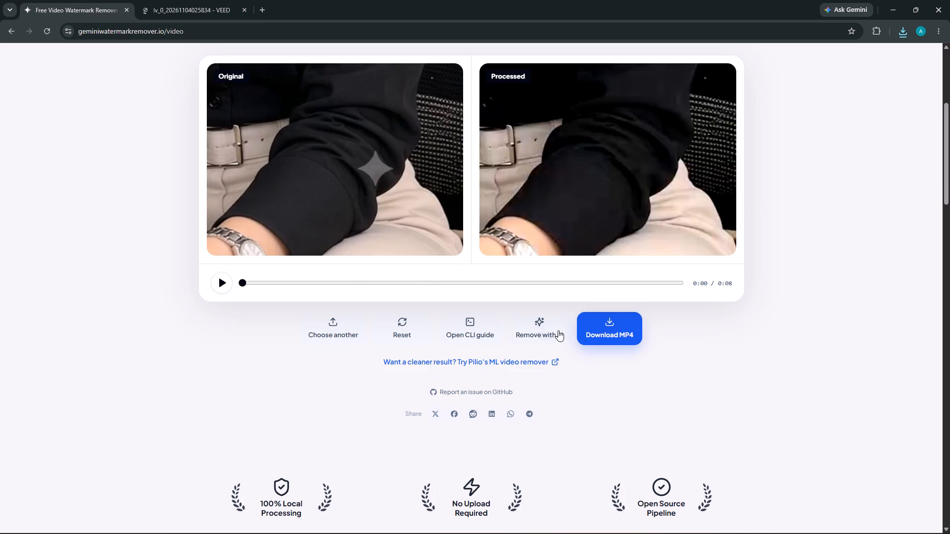
{"action": "left_click", "coordinate": [615, 331]}
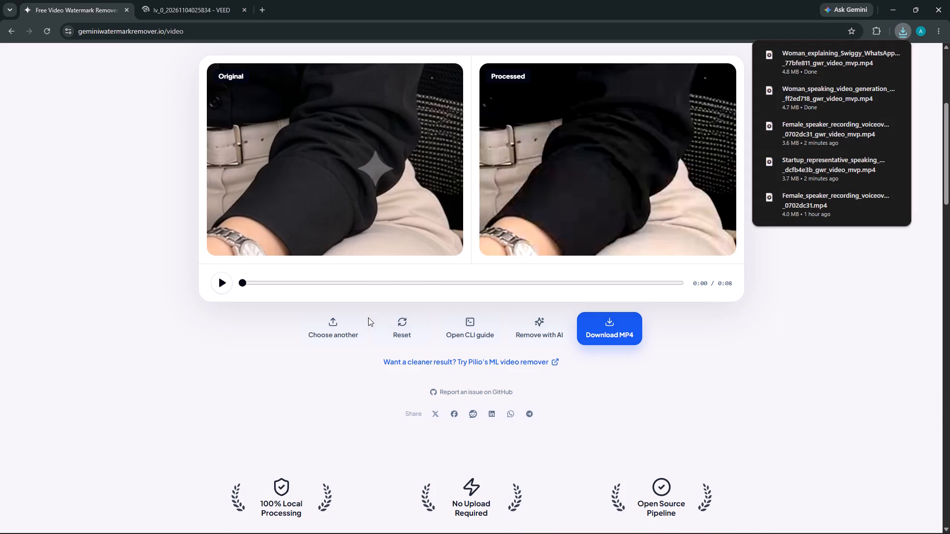
Load the Customer_retention_strategy video ending d60d28df from Downloads and start its local watermark cleanup.
{"action": "left_click", "coordinate": [343, 320]}
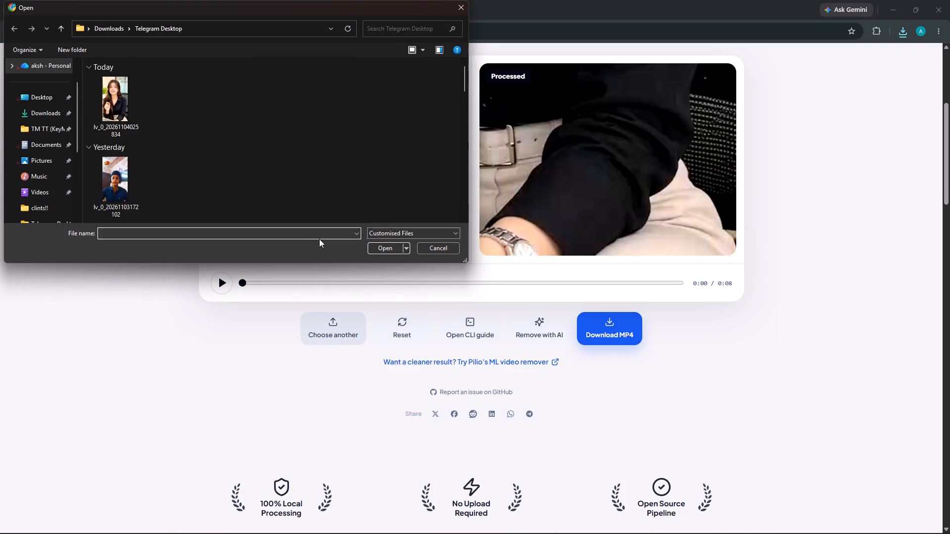
{"action": "left_click", "coordinate": [43, 109]}
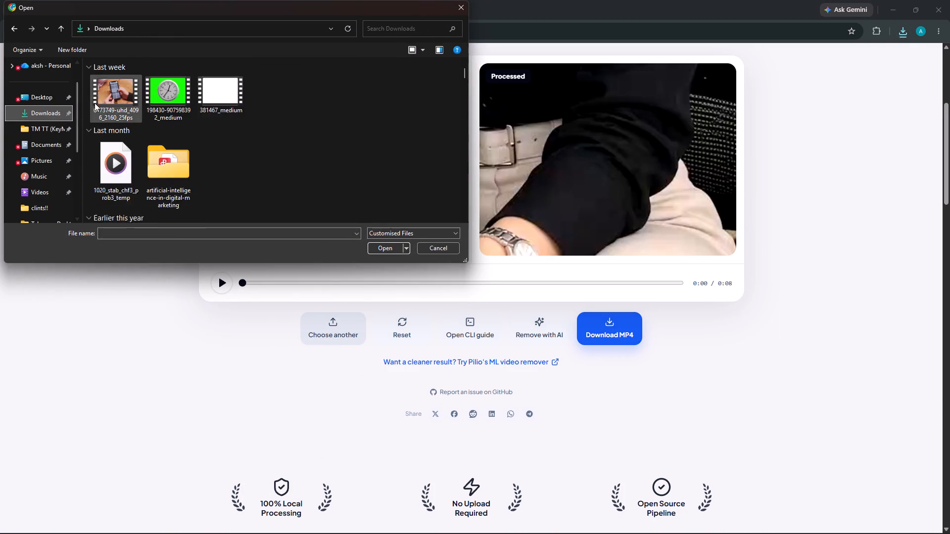
{"action": "left_click", "coordinate": [112, 95]}
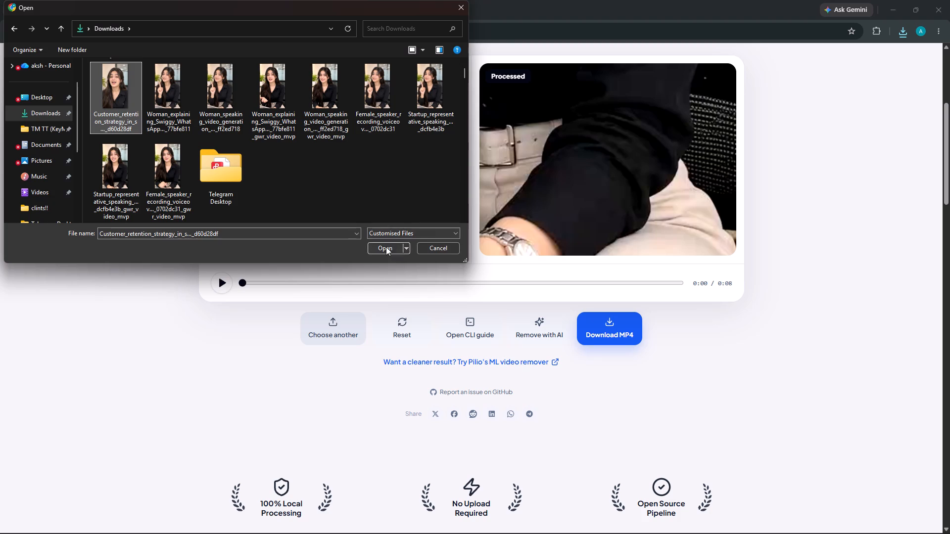
{"action": "left_click", "coordinate": [386, 247]}
{"action": "left_click", "coordinate": [592, 204]}
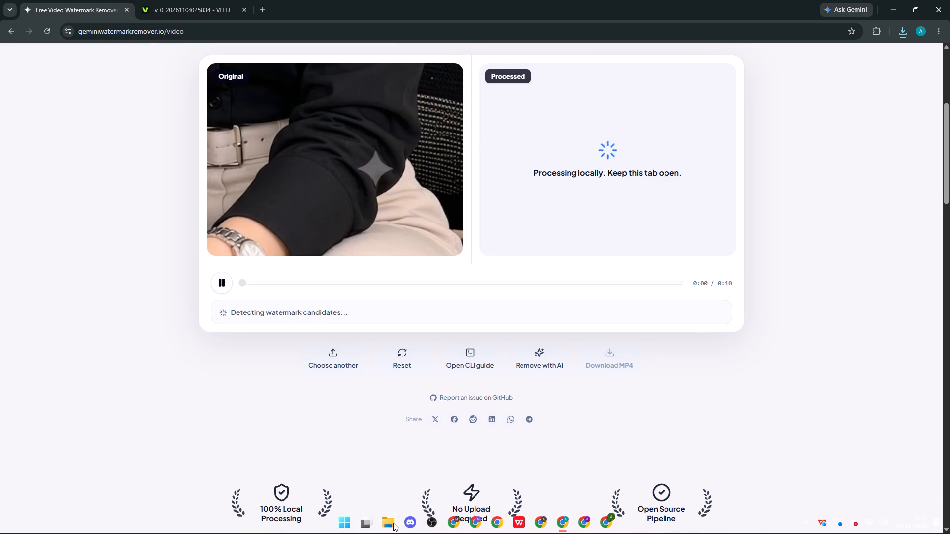
Switch back to the VEED project and check the upload progress of the video.
{"action": "left_click", "coordinate": [170, 0]}
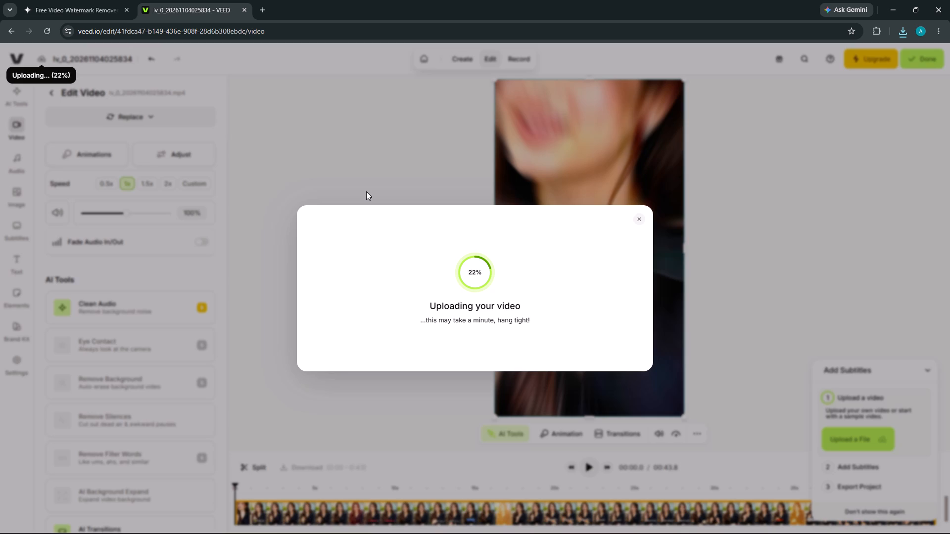
Return to the watermark remover and download the cleaned MP4 of the Customer_retention_strategy video ending d60d28df.
{"action": "left_click", "coordinate": [78, 0]}
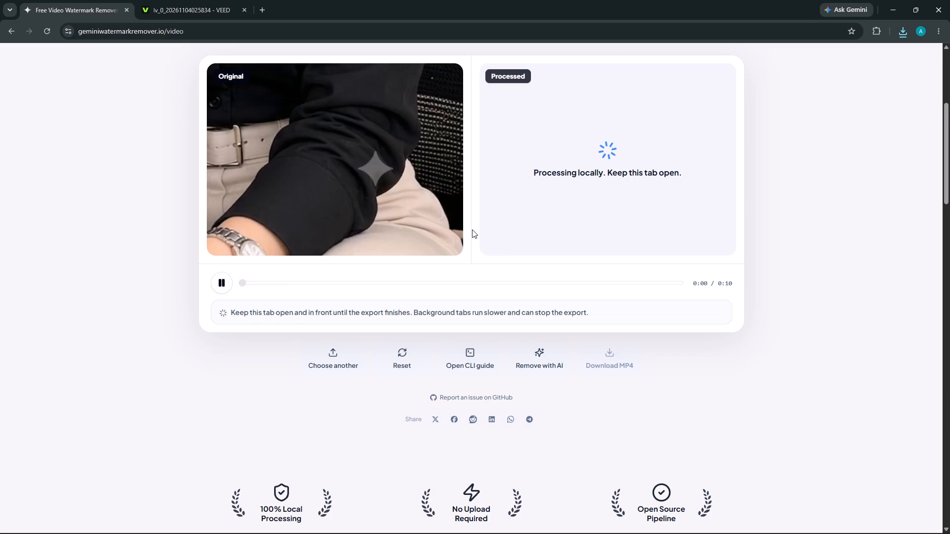
{"action": "scroll", "coordinate": [492, 243], "scroll_direction": "up", "scroll_amount": 4}
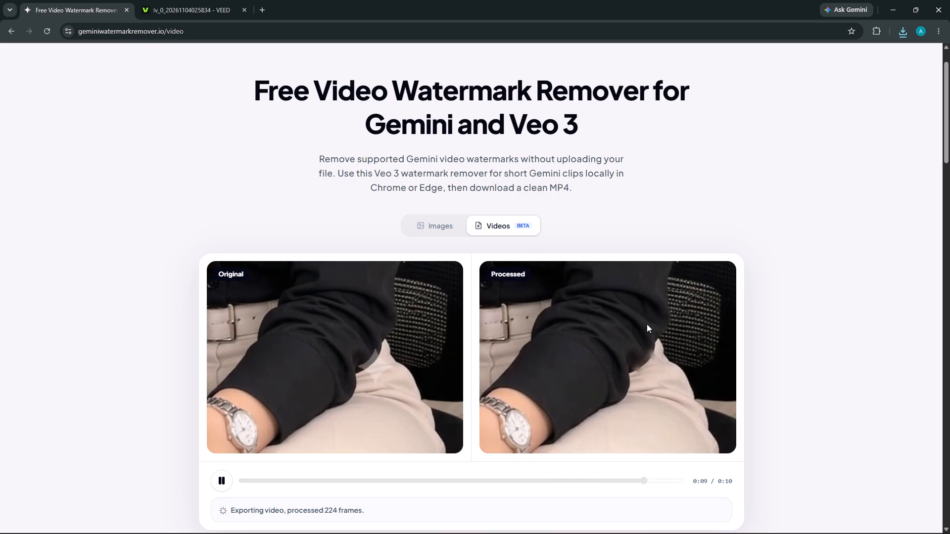
{"action": "scroll", "coordinate": [598, 320], "scroll_direction": "down", "scroll_amount": 3}
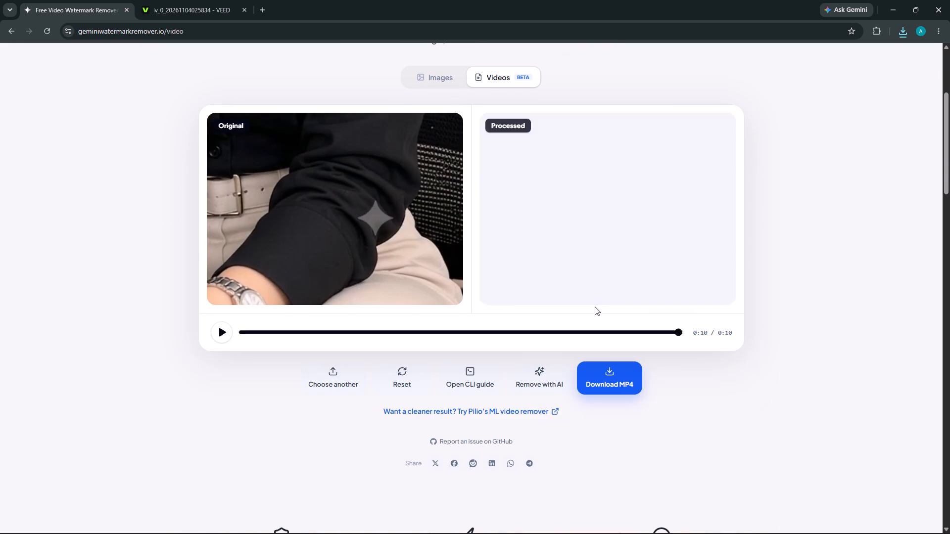
{"action": "left_click", "coordinate": [614, 379]}
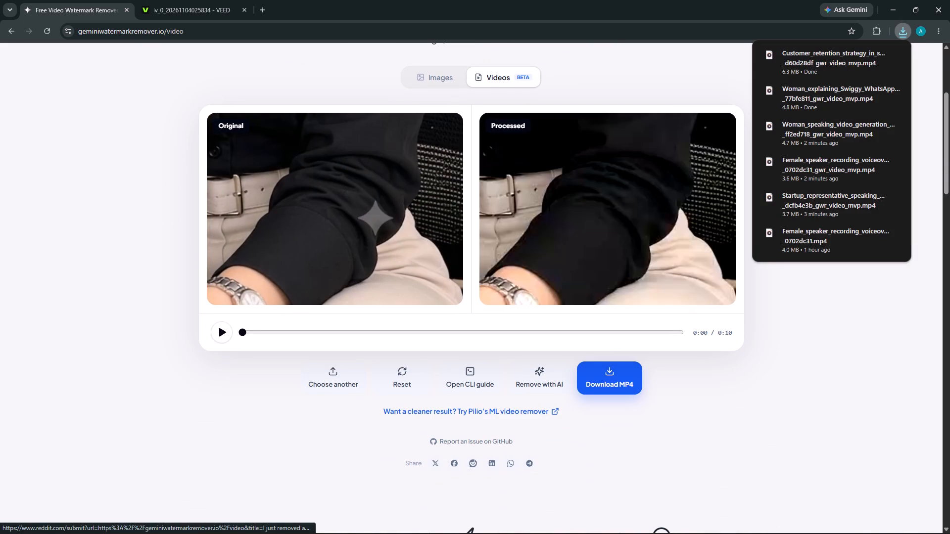
Open the Downloads folder and check today's cleaned gwr_video_mvp clips against the five original speaker clips.
{"action": "left_click", "coordinate": [386, 531]}
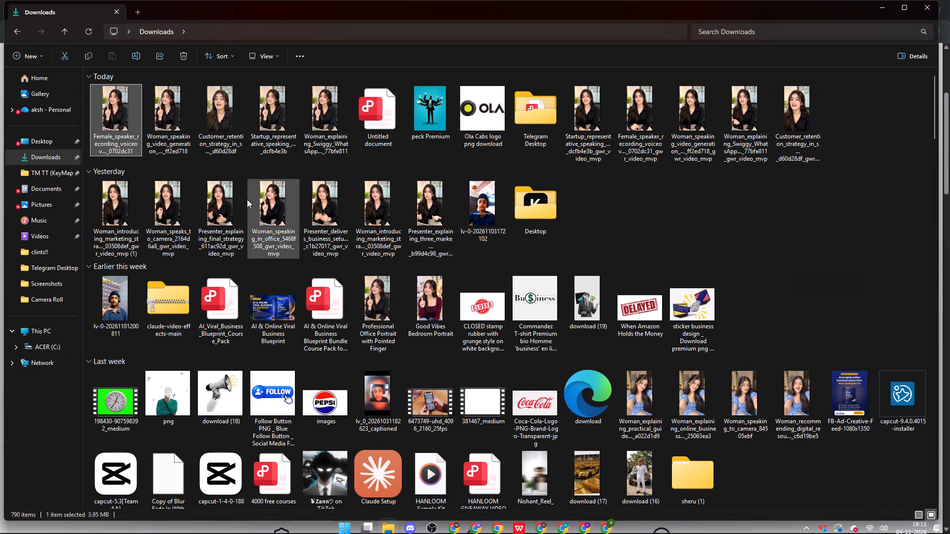
{"action": "left_click", "coordinate": [118, 131]}
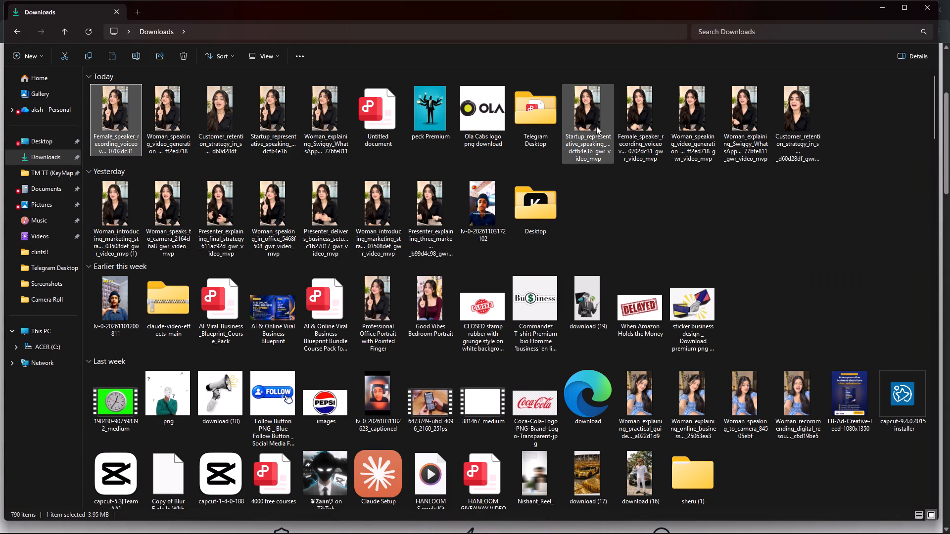
{"action": "left_click", "coordinate": [609, 124]}
{"action": "left_click", "coordinate": [630, 124]}
{"action": "left_click", "coordinate": [691, 119]}
{"action": "left_click", "coordinate": [736, 110]}
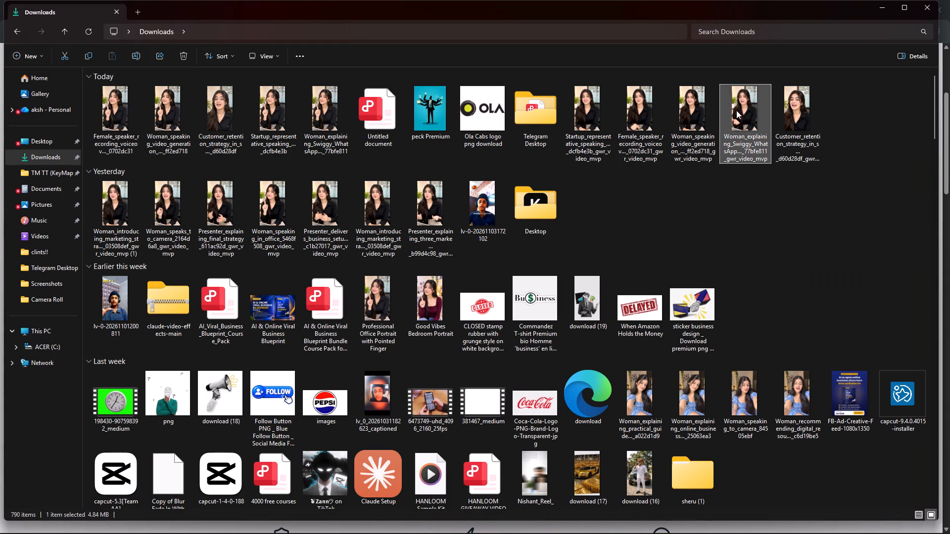
{"action": "left_click", "coordinate": [780, 104]}
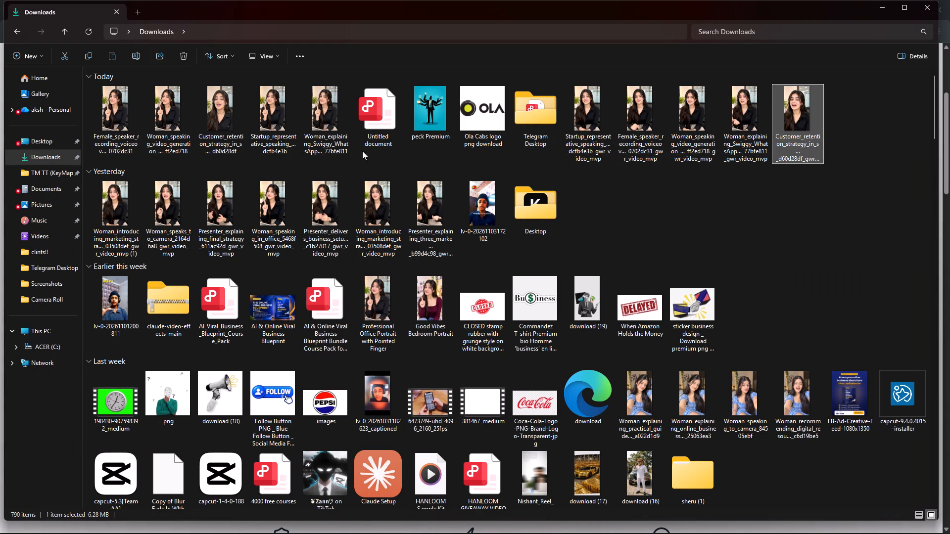
{"action": "left_click", "coordinate": [332, 129]}
{"action": "left_click", "coordinate": [283, 123]}
{"action": "left_click", "coordinate": [234, 125]}
{"action": "left_click", "coordinate": [174, 129]}
{"action": "left_click", "coordinate": [122, 126]}
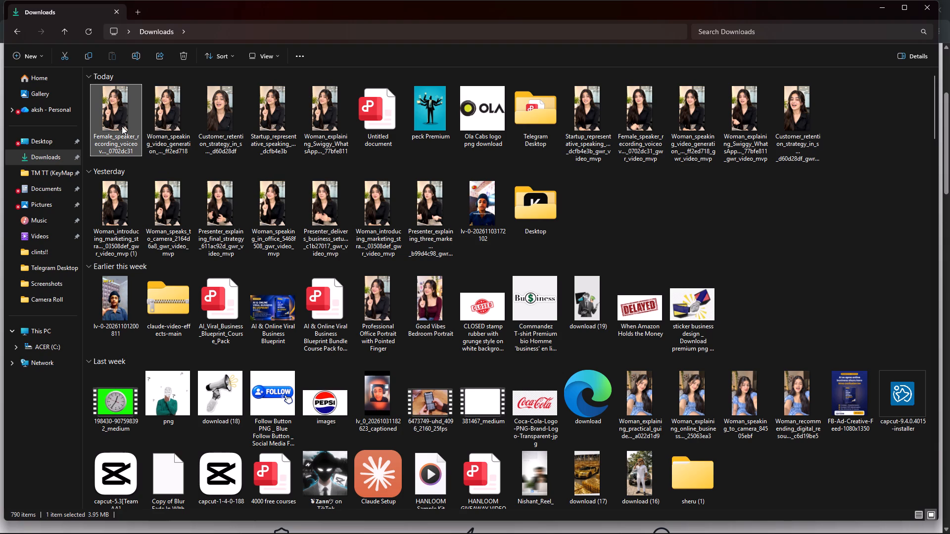
Delete the five original watermarked speaker clips from today's downloads, keeping their gwr_video_mvp versions.
{"action": "left_click_drag", "start_coordinate": [353, 156], "coordinate": [322, 135]}
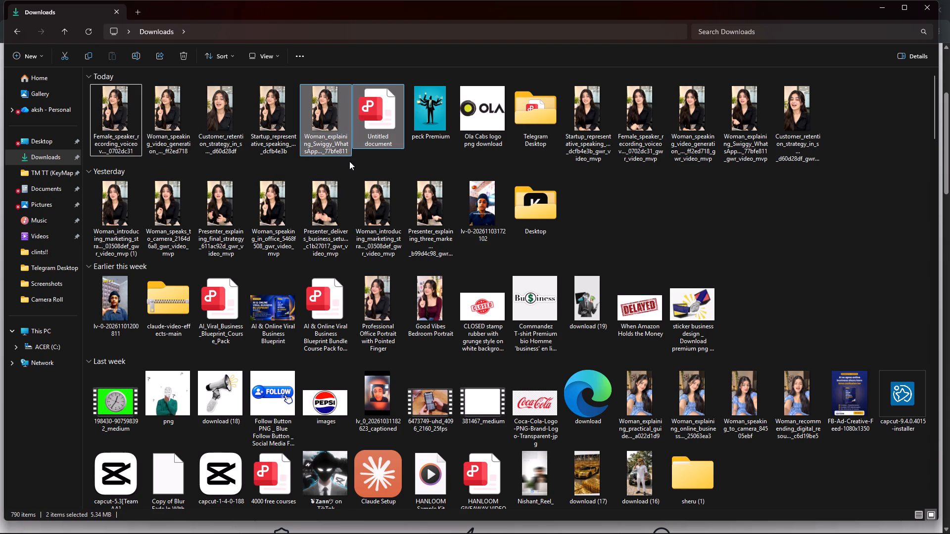
{"action": "left_click", "coordinate": [360, 159]}
{"action": "left_click_drag", "start_coordinate": [343, 159], "coordinate": [144, 123]}
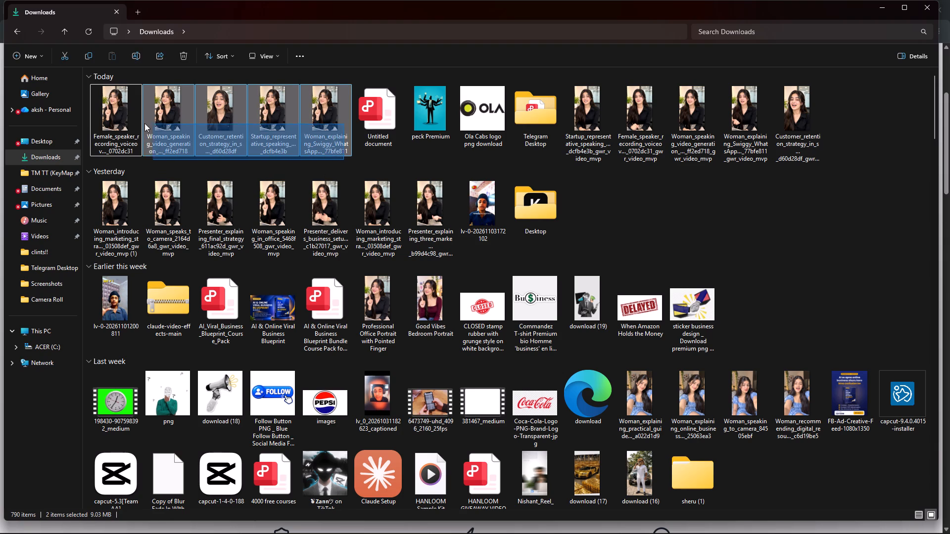
{"action": "left_click_drag", "start_coordinate": [144, 123], "coordinate": [137, 123]}
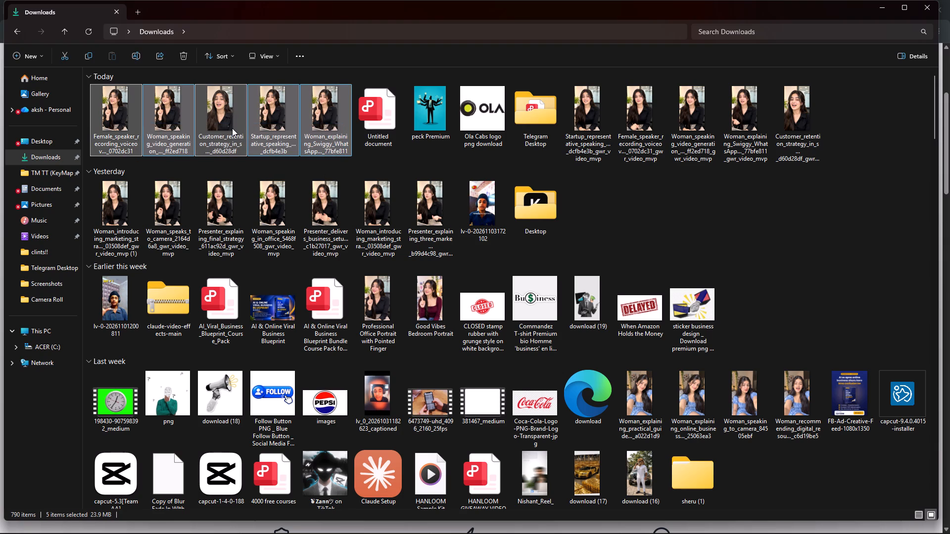
{"action": "right_click", "coordinate": [232, 128]}
{"action": "left_click", "coordinate": [376, 144]}
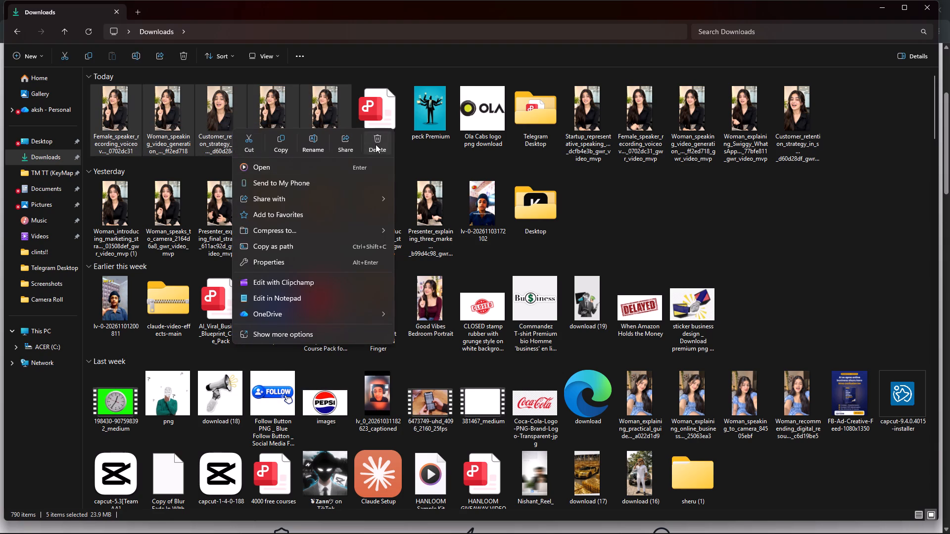
{"action": "left_click_drag", "start_coordinate": [325, 121], "coordinate": [416, 122]}
{"action": "left_click", "coordinate": [605, 120]}
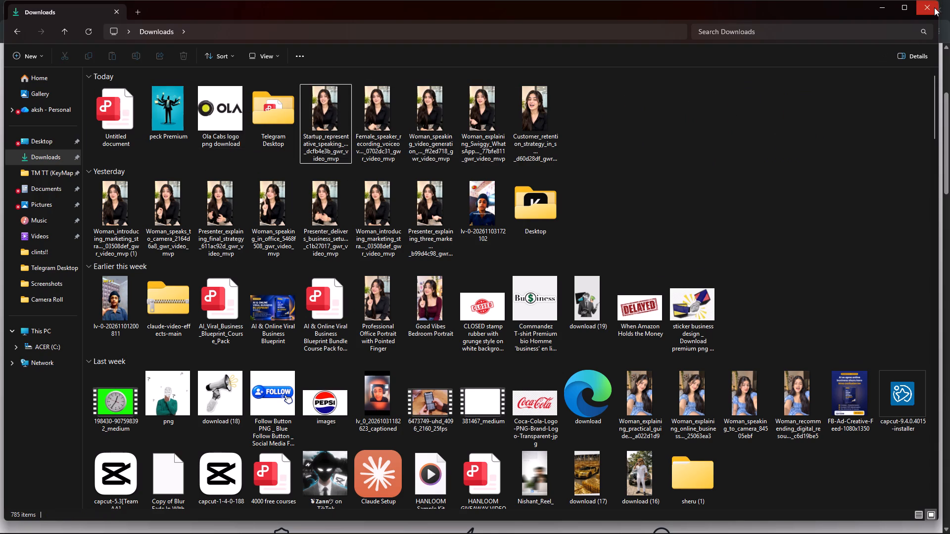
Close the Downloads folder and the watermark remover page, leaving the VEED project open.
{"action": "left_click", "coordinate": [934, 7]}
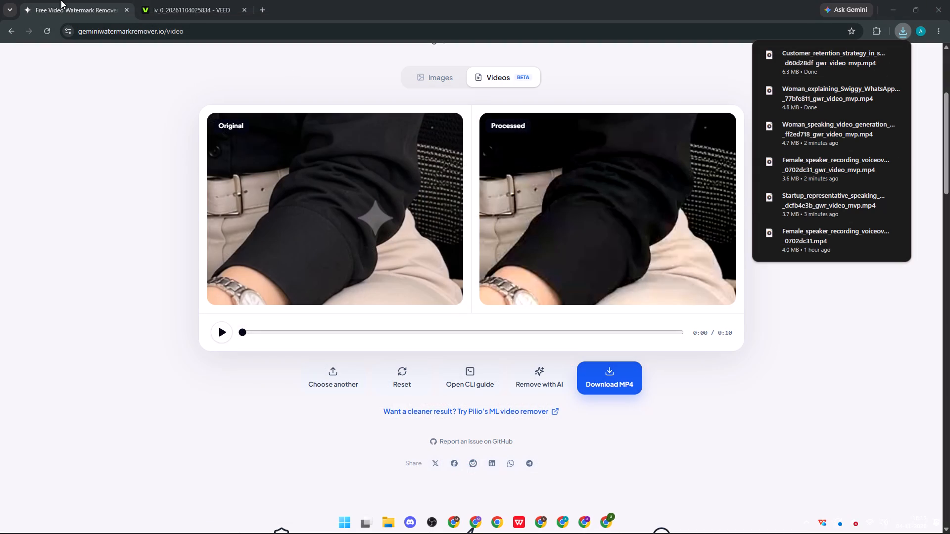
{"action": "left_click", "coordinate": [130, 11]}
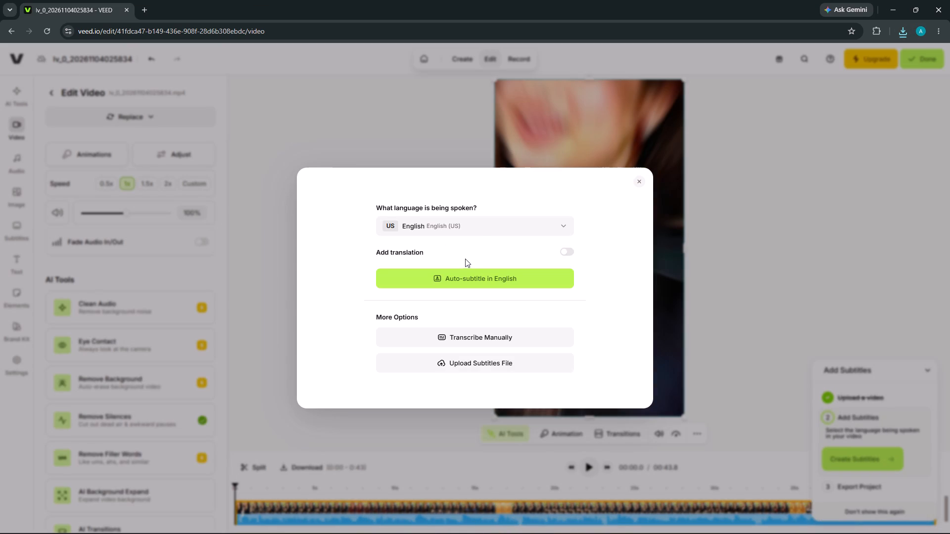
Set the spoken language to Hindi (Hinglish) and auto-generate subtitles for the video.
{"action": "left_click", "coordinate": [474, 227]}
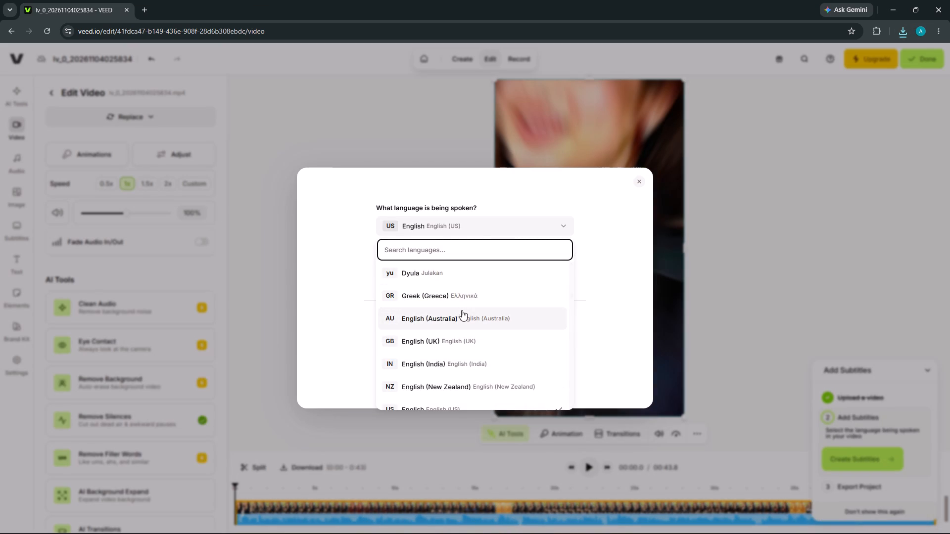
{"action": "type", "text": "hi"}
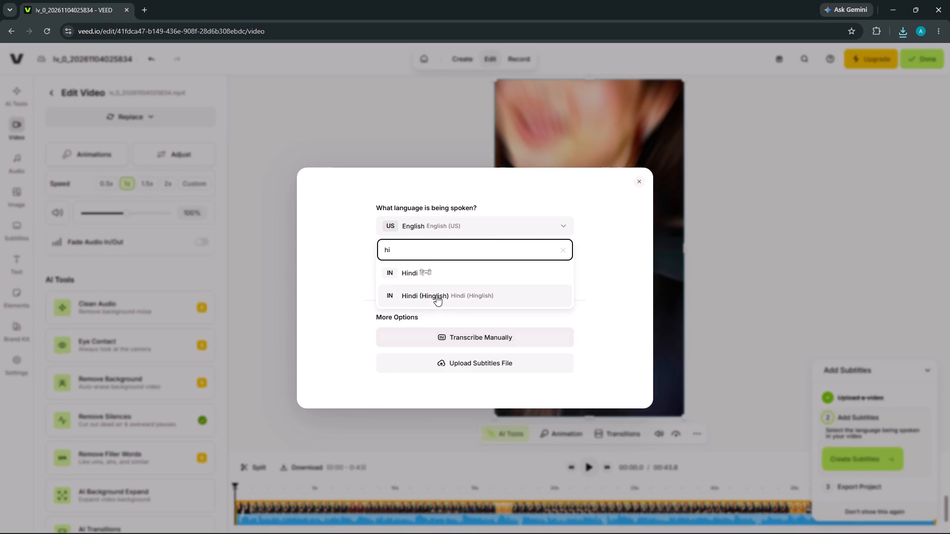
{"action": "left_click", "coordinate": [436, 295]}
{"action": "left_click", "coordinate": [439, 278]}
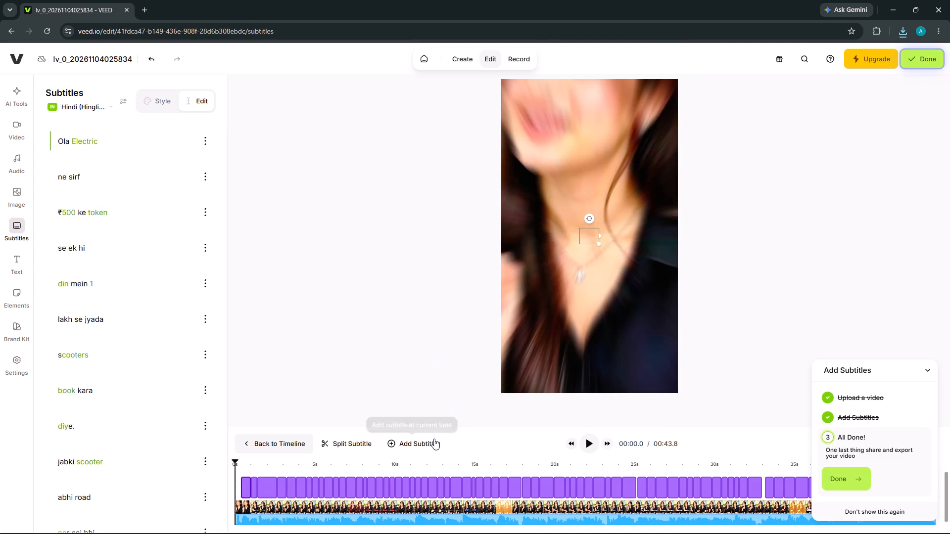
Play the video to review the generated subtitles, collapsing the Add Subtitles checklist.
{"action": "left_click", "coordinate": [608, 320]}
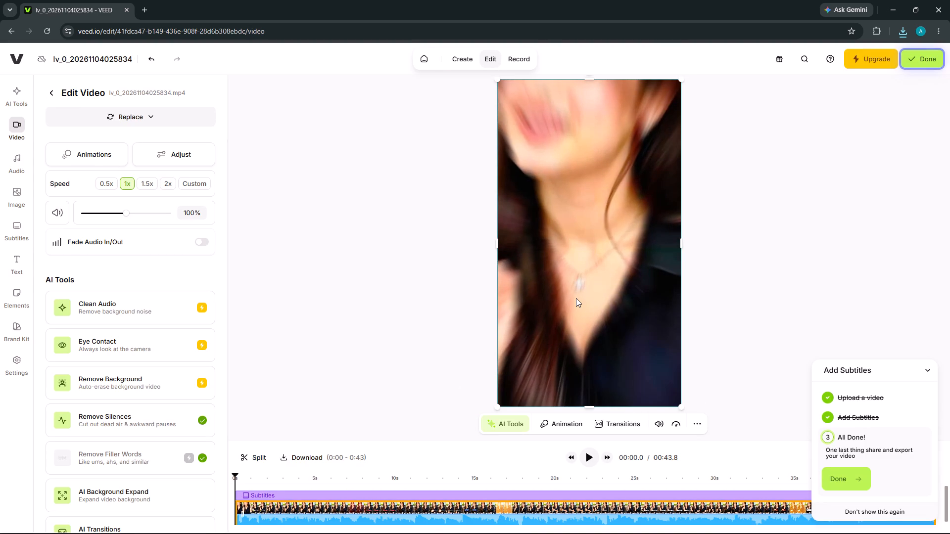
{"action": "key", "text": "space"}
{"action": "left_click", "coordinate": [932, 366]}
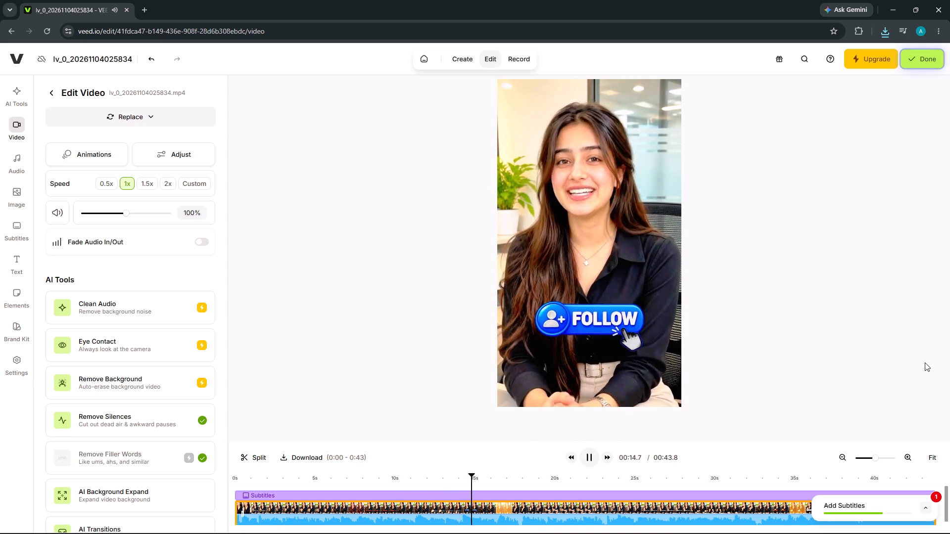
{"action": "key", "text": "space"}
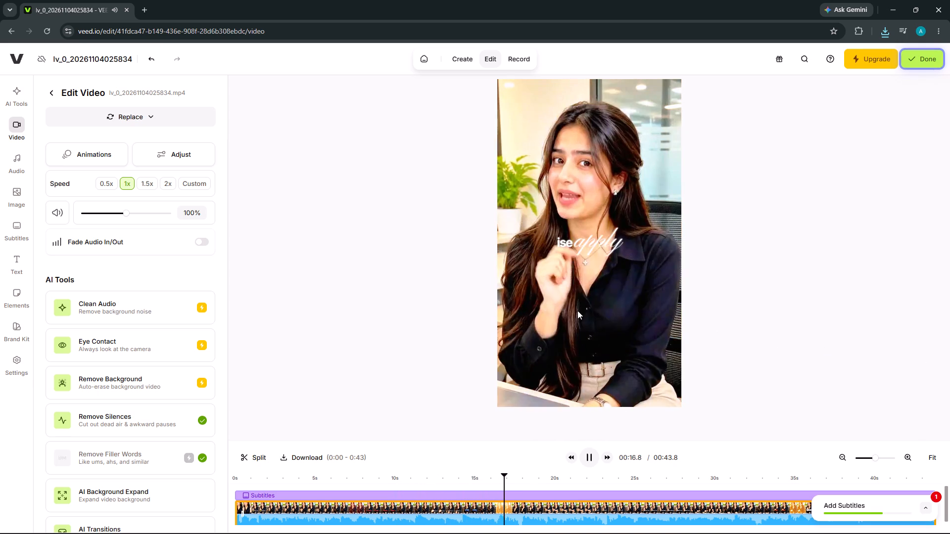
Pause playback and apply the subtitle style previewed with a large "feeling" headline above "is the reward for starting".
{"action": "left_click", "coordinate": [55, 93]}
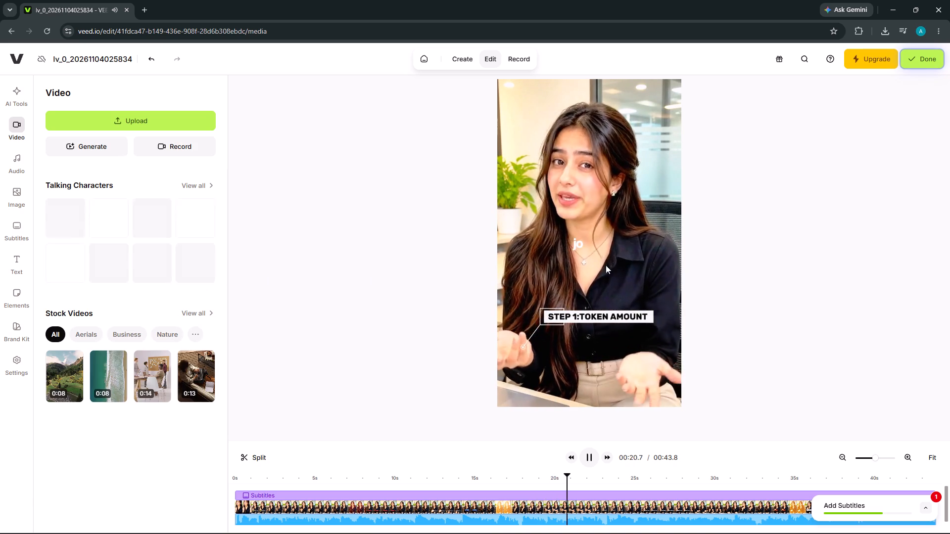
{"action": "left_click", "coordinate": [590, 494]}
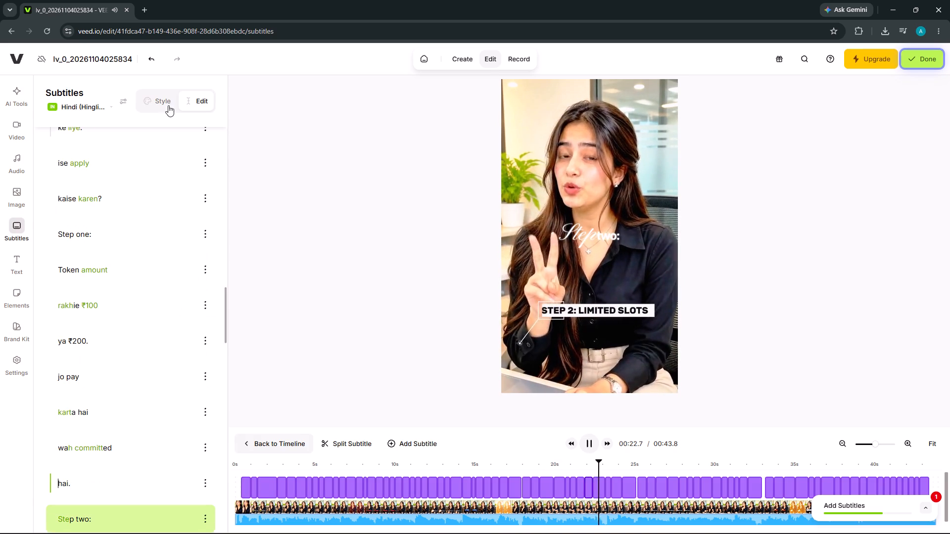
{"action": "left_click", "coordinate": [156, 103]}
{"action": "key", "text": "space"}
{"action": "scroll", "coordinate": [170, 165], "scroll_direction": "up", "scroll_amount": 4}
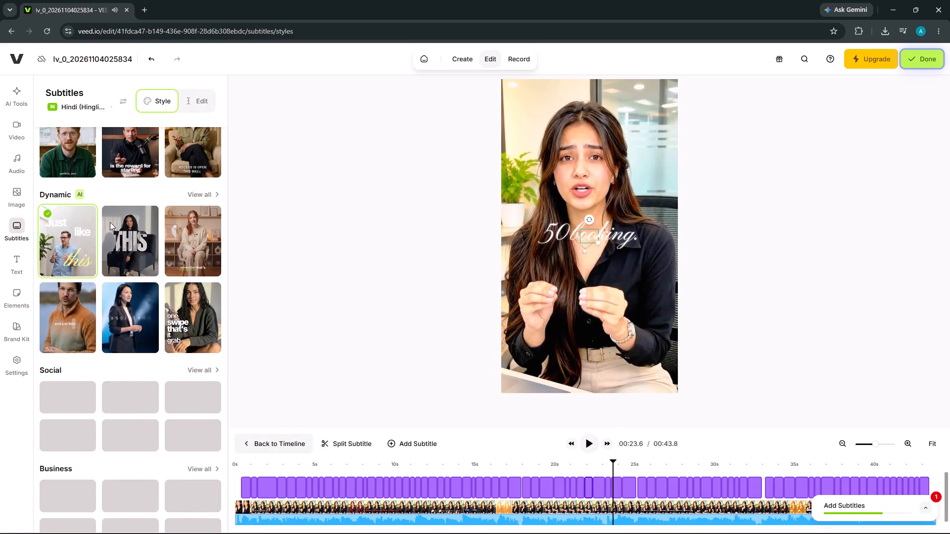
{"action": "left_click", "coordinate": [138, 200]}
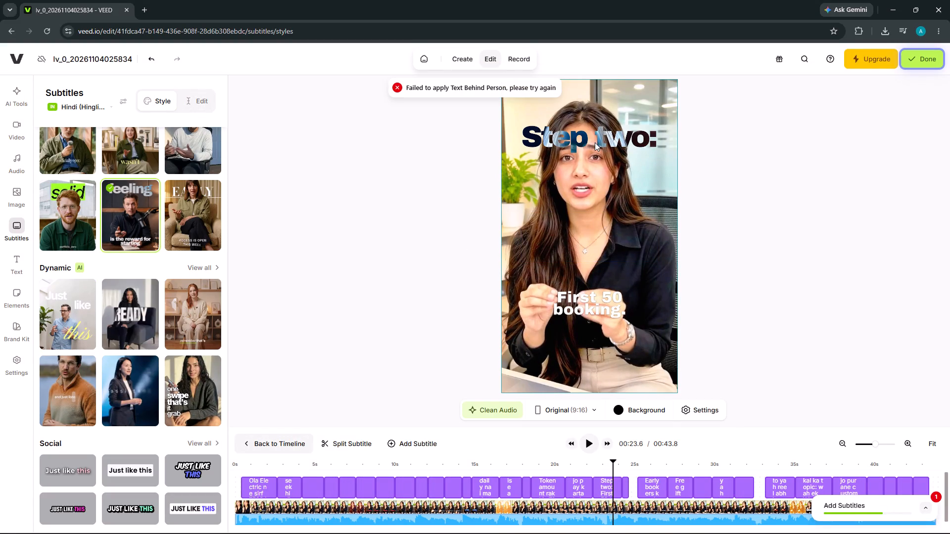
Preview the new style and move the subtitles up so the large headline word sits near the frame's top edge.
{"action": "key", "text": "space"}
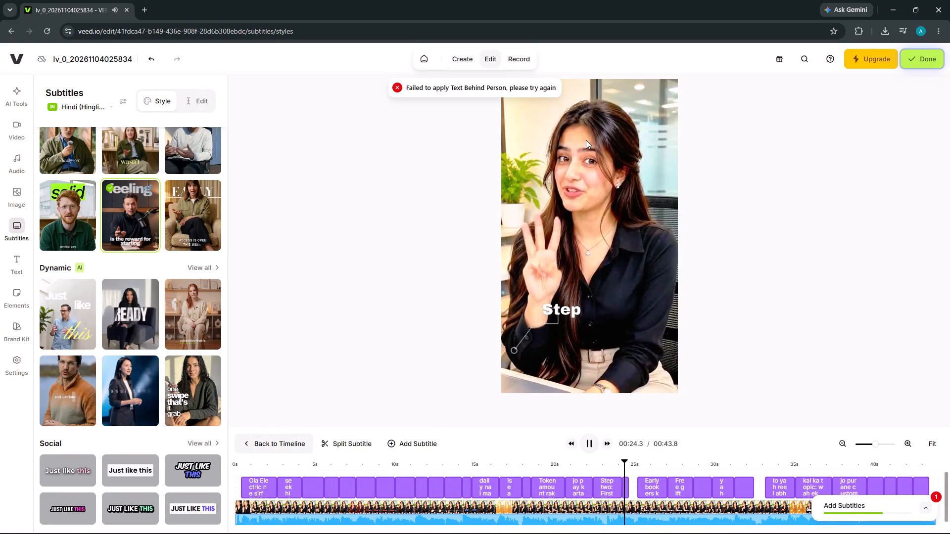
{"action": "key", "text": "space"}
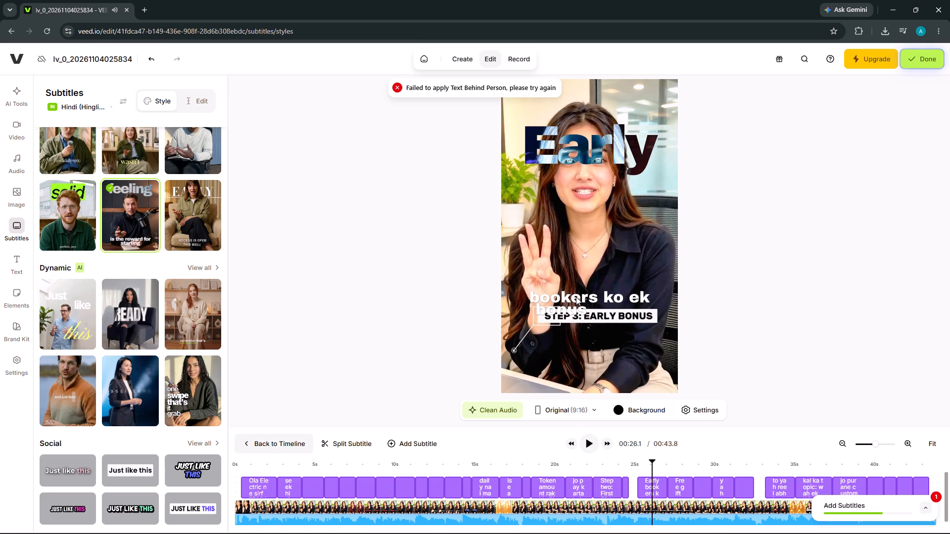
{"action": "left_click", "coordinate": [585, 286]}
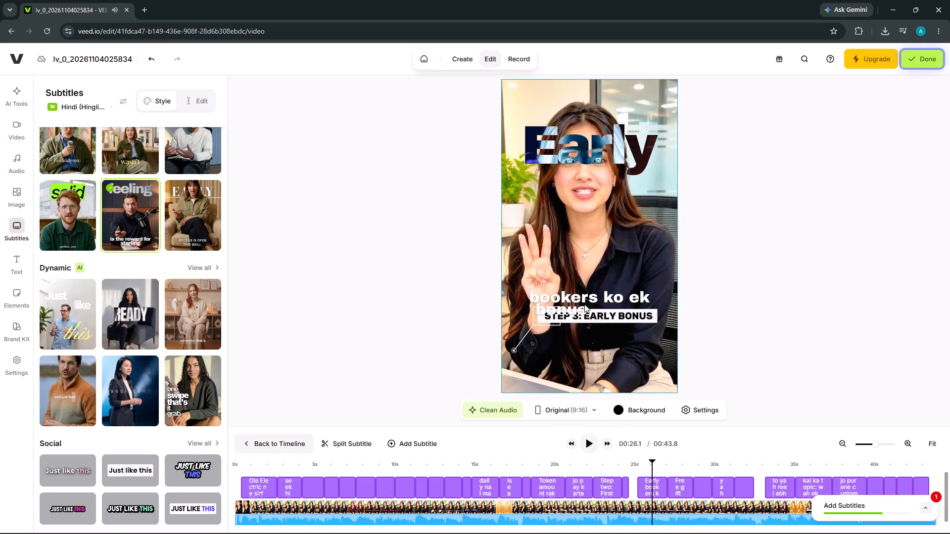
{"action": "left_click", "coordinate": [593, 493]}
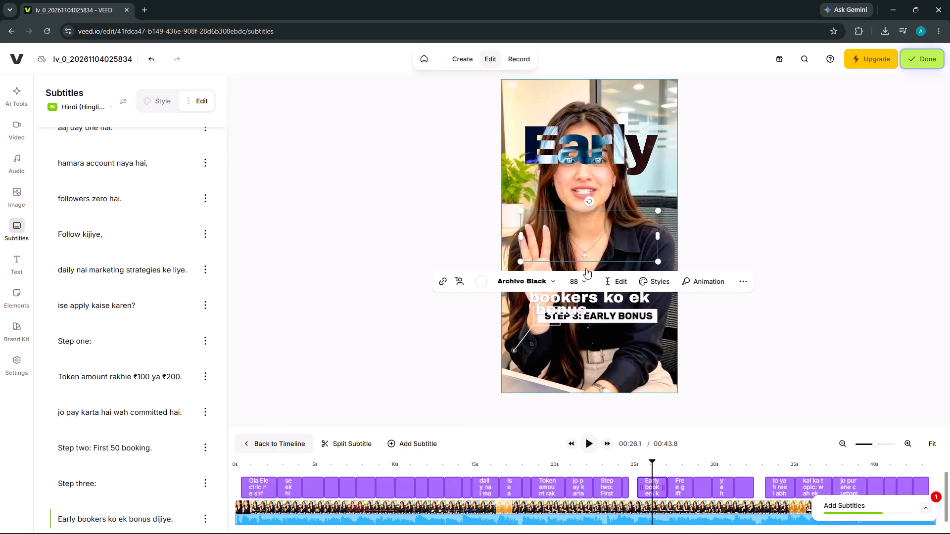
{"action": "left_click_drag", "start_coordinate": [582, 242], "coordinate": [583, 193]}
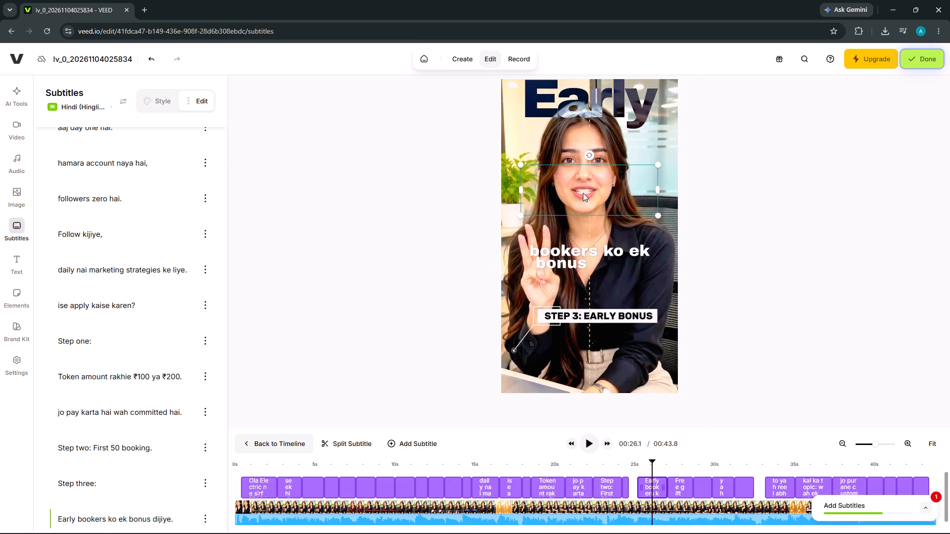
{"action": "left_click_drag", "start_coordinate": [583, 193], "coordinate": [583, 199]}
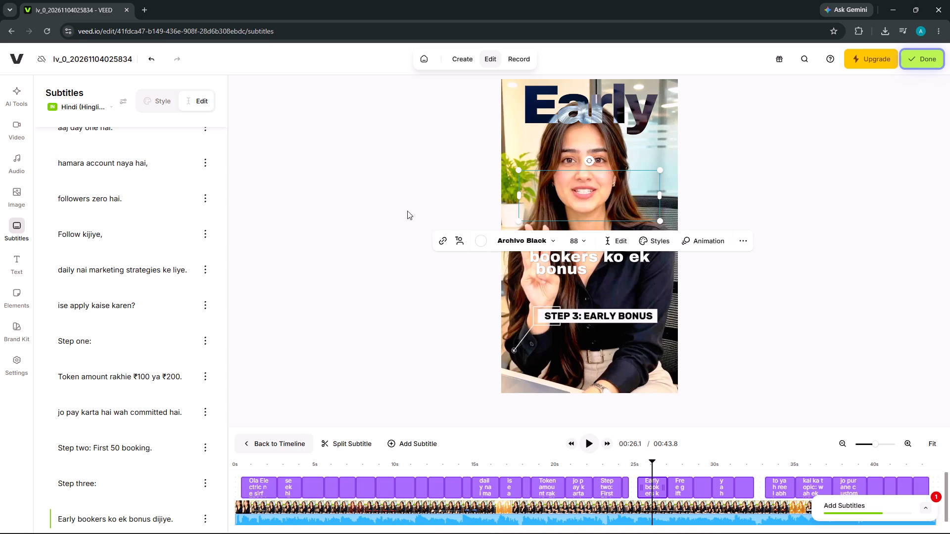
{"action": "left_click", "coordinate": [379, 211]}
Play the video through to its end and again from the start to review the repositioned subtitles.
{"action": "key", "text": "space"}
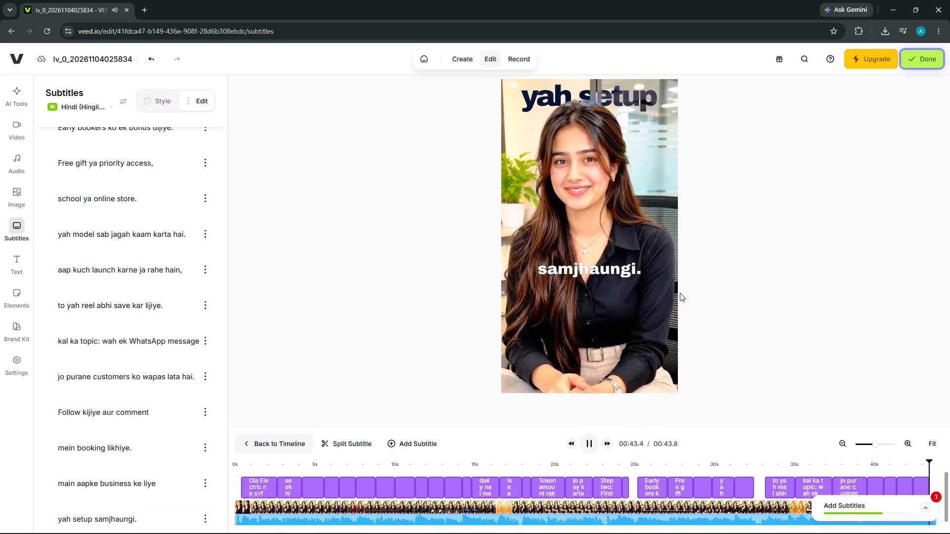
{"action": "key", "text": "space"}
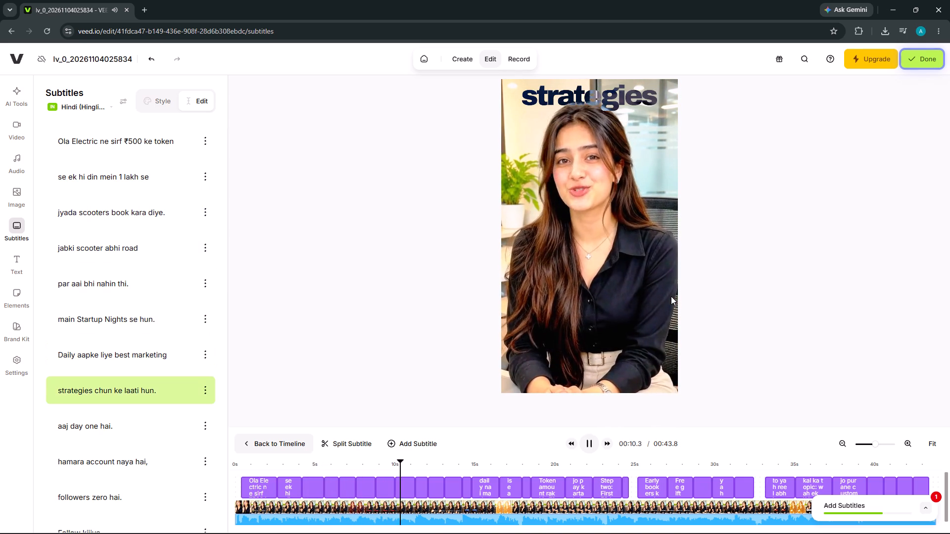
{"action": "key", "text": "space"}
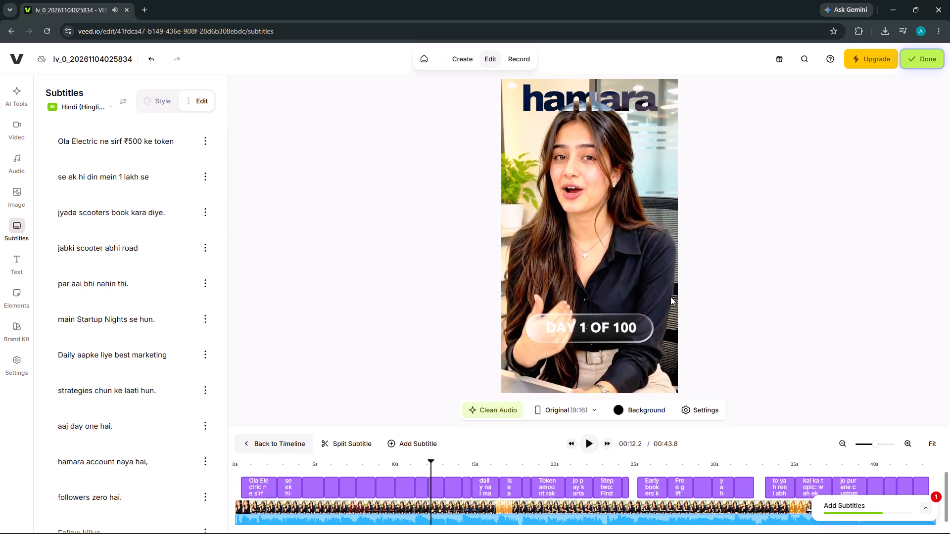
{"action": "key", "text": "space"}
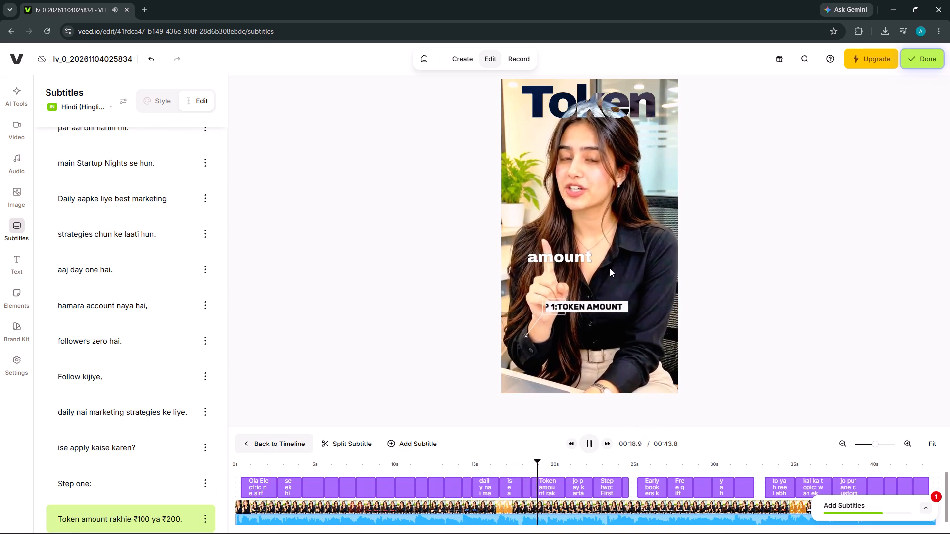
{"action": "key", "text": "space"}
Open the export options, check the upgrade plans for removing the watermark, and return to the editor without exporting.
{"action": "left_click", "coordinate": [904, 508]}
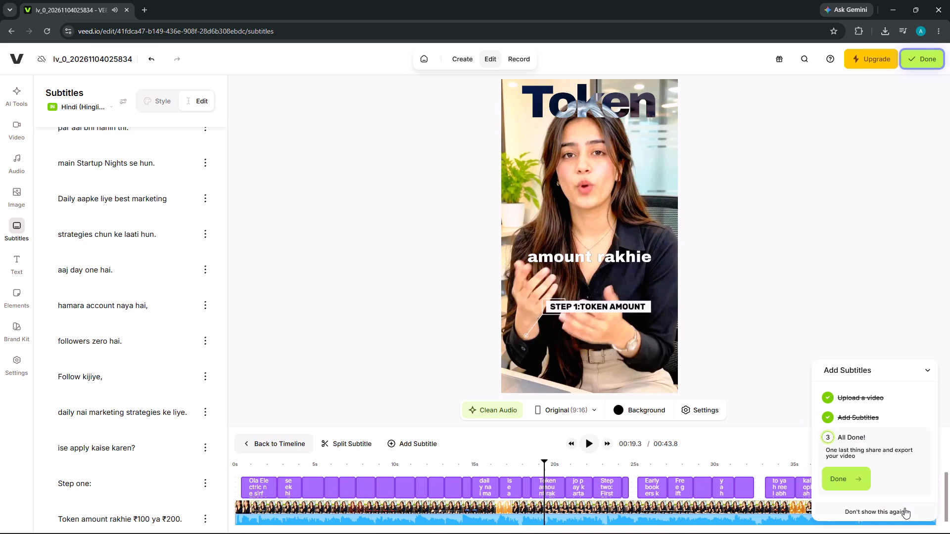
{"action": "left_click", "coordinate": [849, 485]}
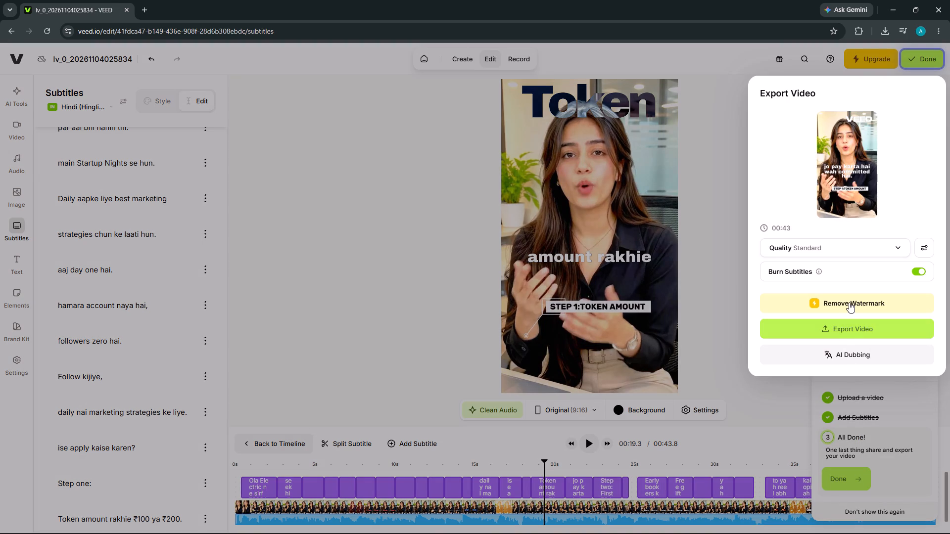
{"action": "left_click", "coordinate": [849, 302]}
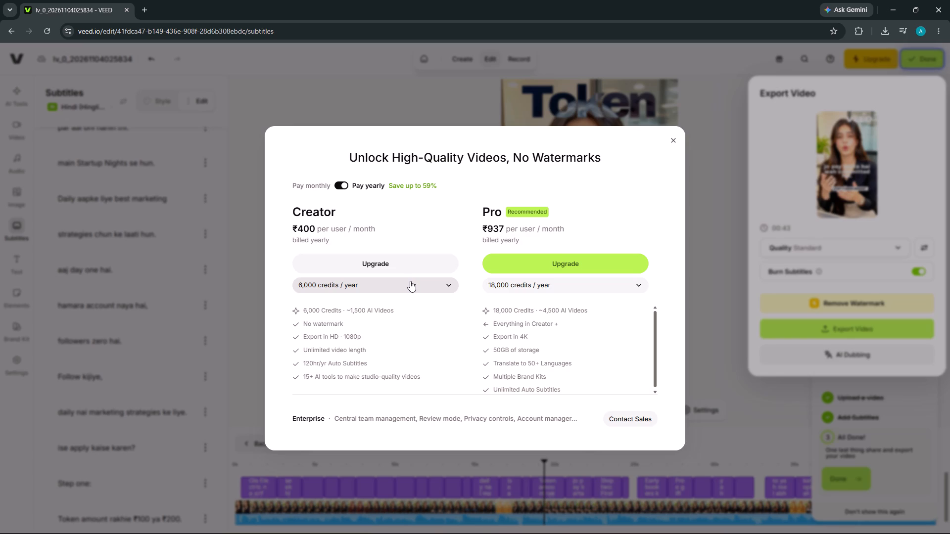
{"action": "left_click", "coordinate": [410, 281]}
{"action": "left_click", "coordinate": [414, 282]}
{"action": "left_click", "coordinate": [672, 141]}
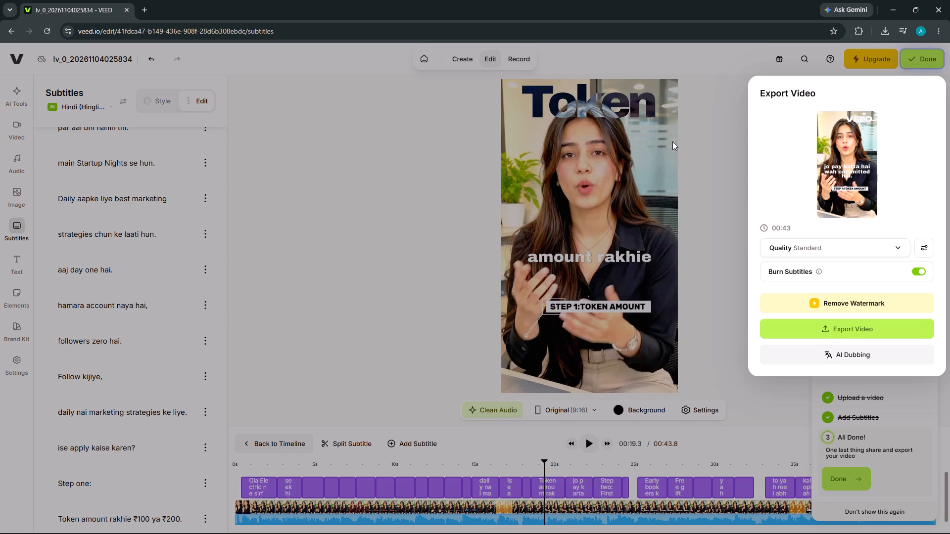
{"action": "left_click", "coordinate": [624, 256]}
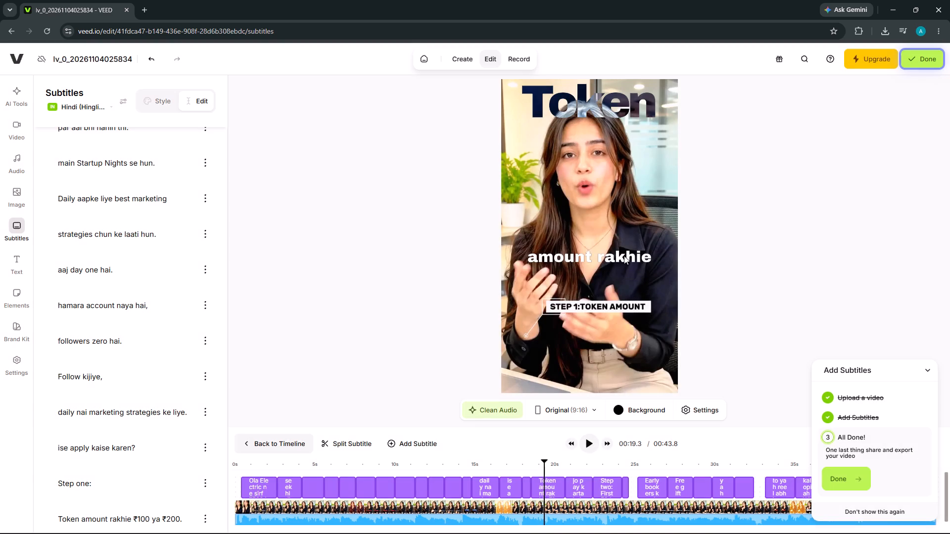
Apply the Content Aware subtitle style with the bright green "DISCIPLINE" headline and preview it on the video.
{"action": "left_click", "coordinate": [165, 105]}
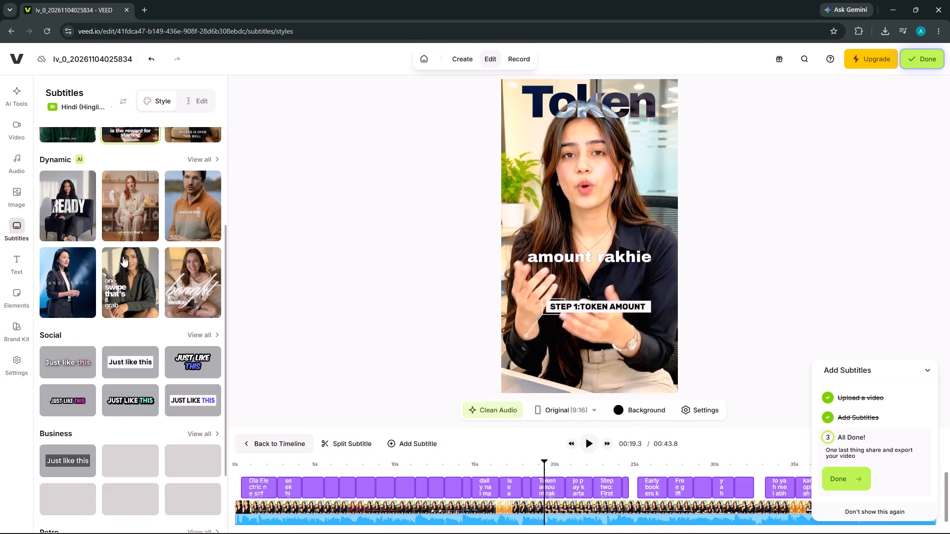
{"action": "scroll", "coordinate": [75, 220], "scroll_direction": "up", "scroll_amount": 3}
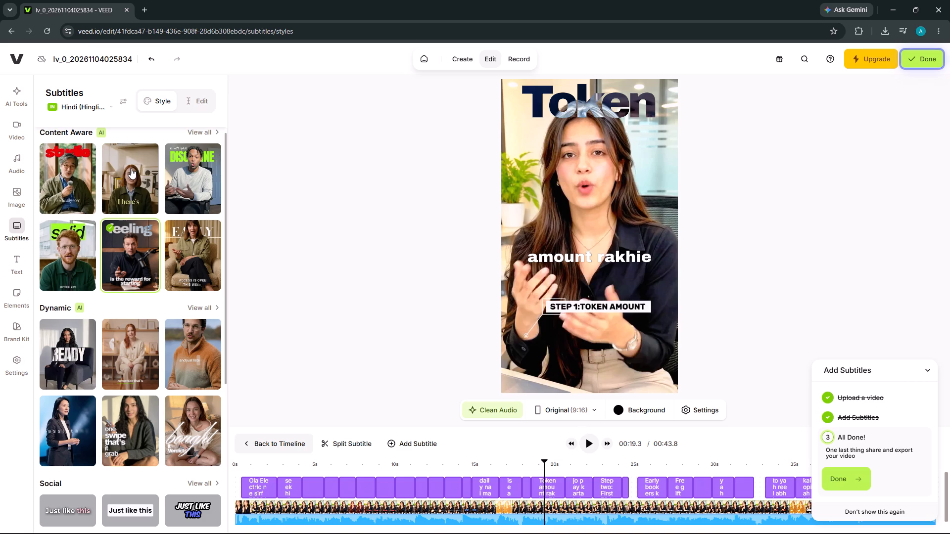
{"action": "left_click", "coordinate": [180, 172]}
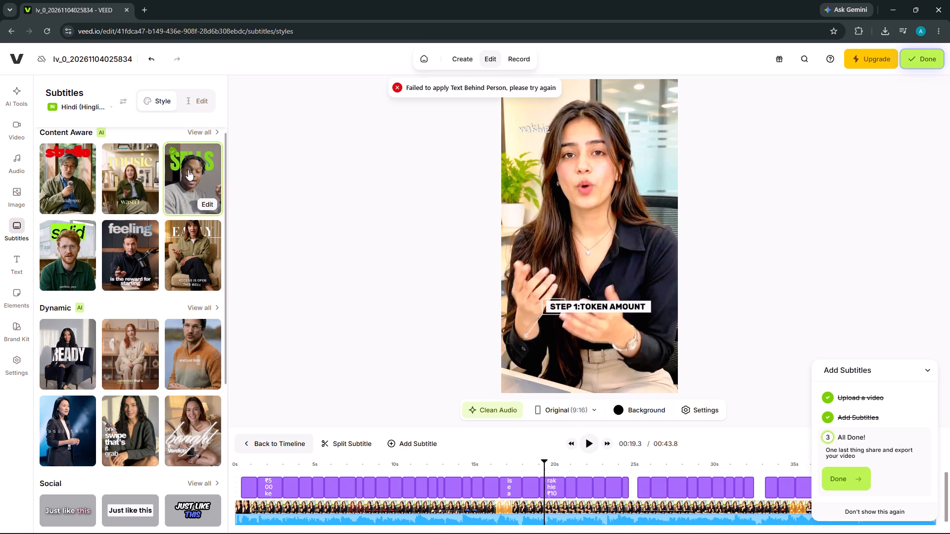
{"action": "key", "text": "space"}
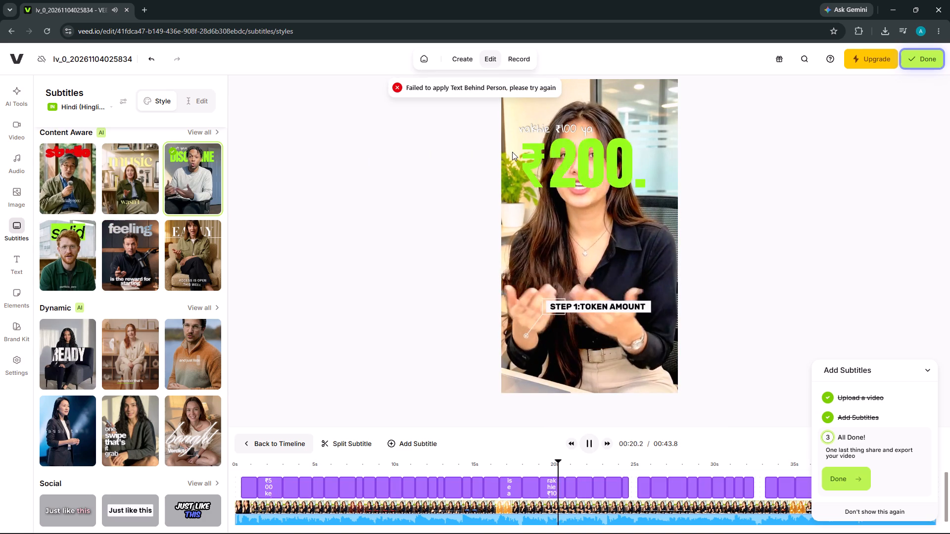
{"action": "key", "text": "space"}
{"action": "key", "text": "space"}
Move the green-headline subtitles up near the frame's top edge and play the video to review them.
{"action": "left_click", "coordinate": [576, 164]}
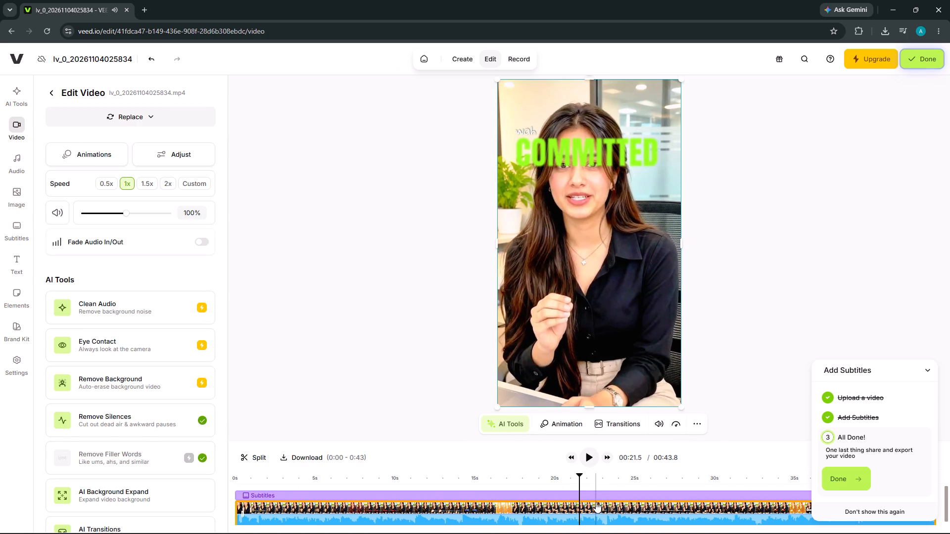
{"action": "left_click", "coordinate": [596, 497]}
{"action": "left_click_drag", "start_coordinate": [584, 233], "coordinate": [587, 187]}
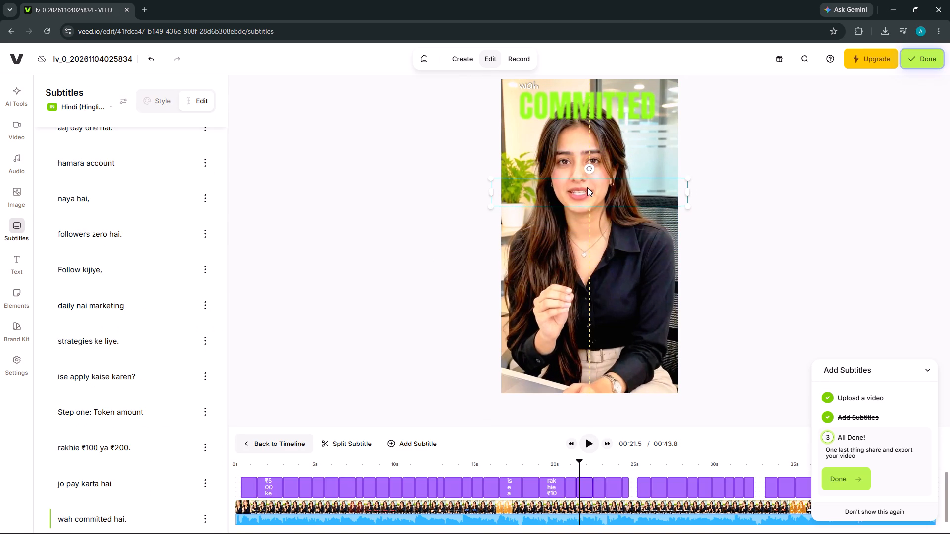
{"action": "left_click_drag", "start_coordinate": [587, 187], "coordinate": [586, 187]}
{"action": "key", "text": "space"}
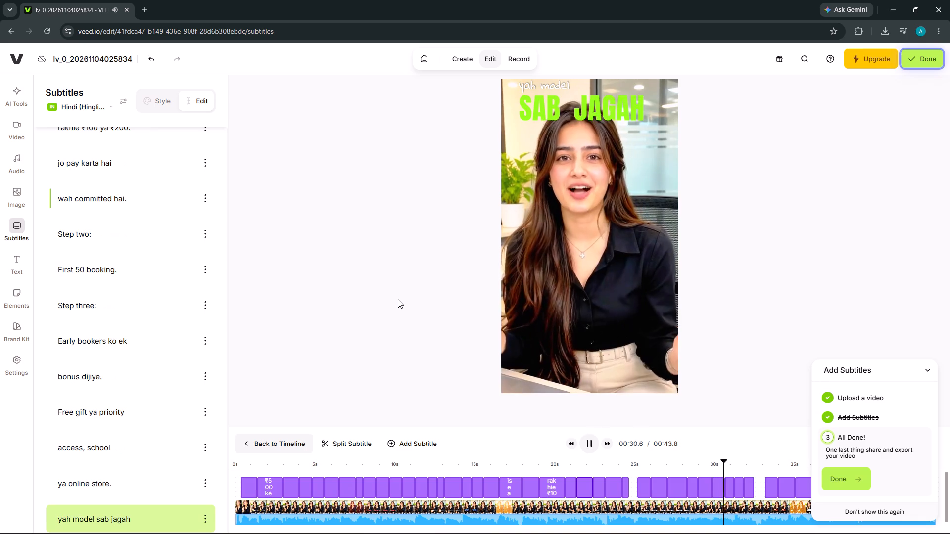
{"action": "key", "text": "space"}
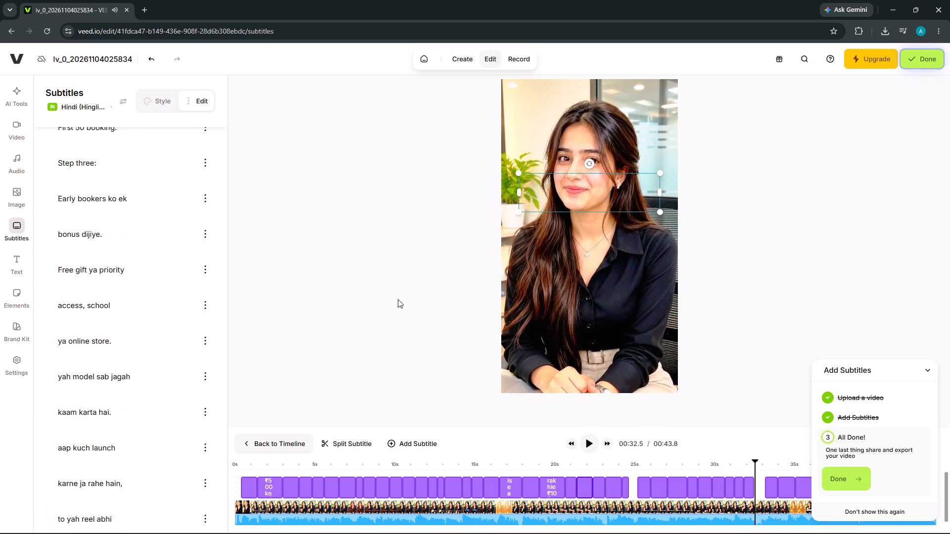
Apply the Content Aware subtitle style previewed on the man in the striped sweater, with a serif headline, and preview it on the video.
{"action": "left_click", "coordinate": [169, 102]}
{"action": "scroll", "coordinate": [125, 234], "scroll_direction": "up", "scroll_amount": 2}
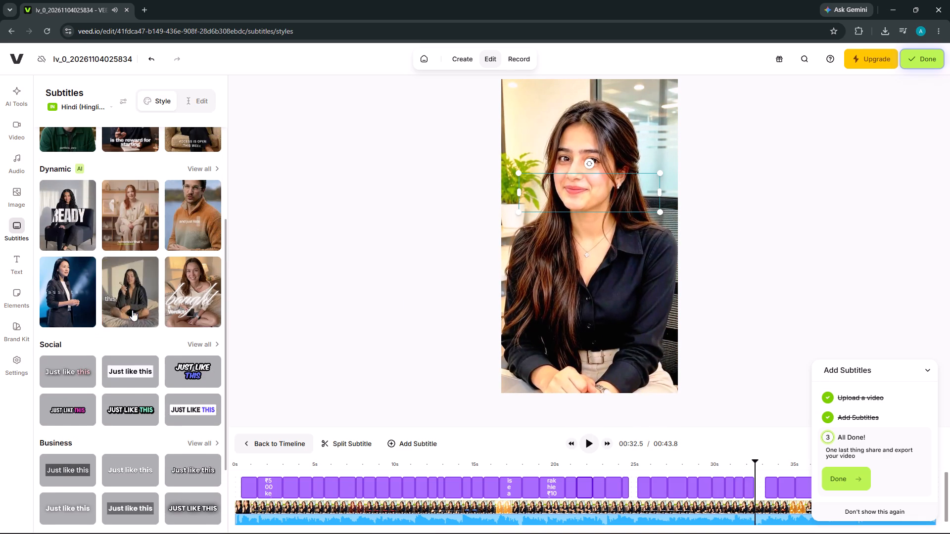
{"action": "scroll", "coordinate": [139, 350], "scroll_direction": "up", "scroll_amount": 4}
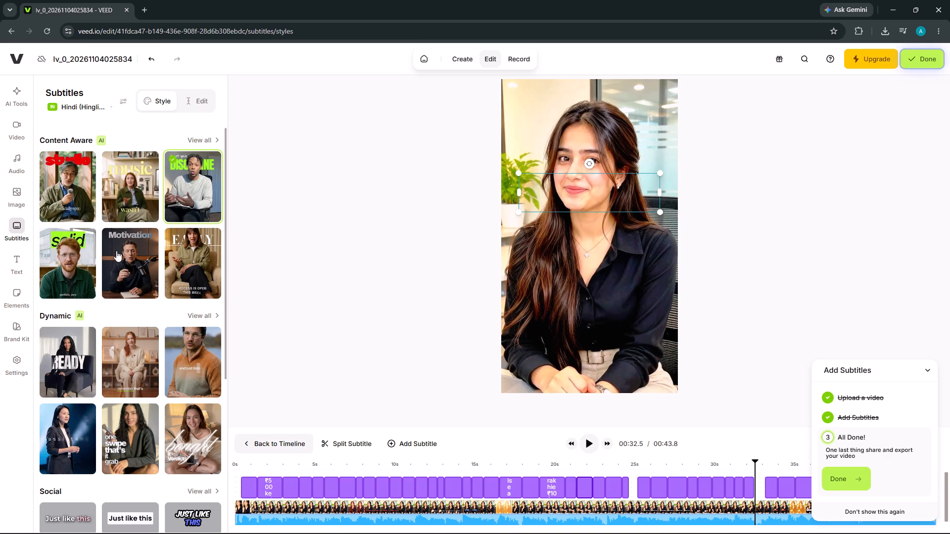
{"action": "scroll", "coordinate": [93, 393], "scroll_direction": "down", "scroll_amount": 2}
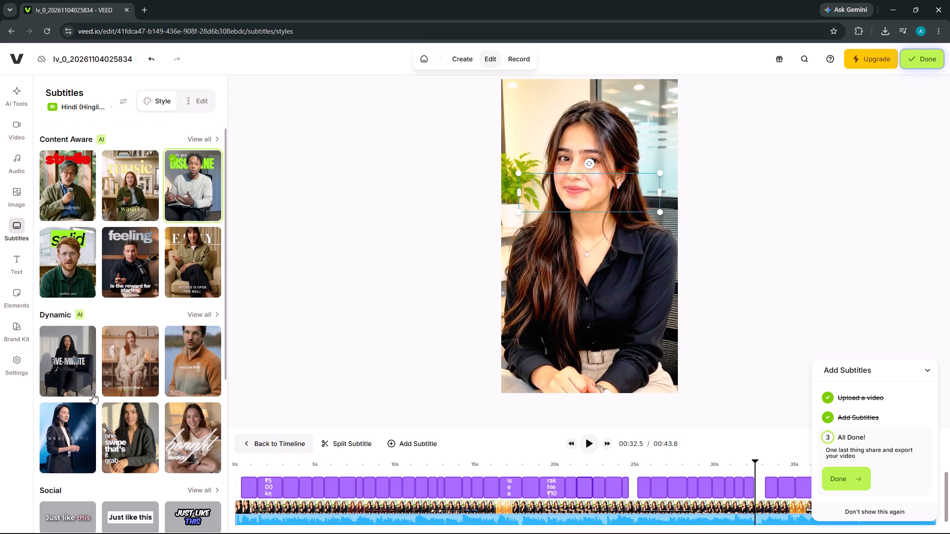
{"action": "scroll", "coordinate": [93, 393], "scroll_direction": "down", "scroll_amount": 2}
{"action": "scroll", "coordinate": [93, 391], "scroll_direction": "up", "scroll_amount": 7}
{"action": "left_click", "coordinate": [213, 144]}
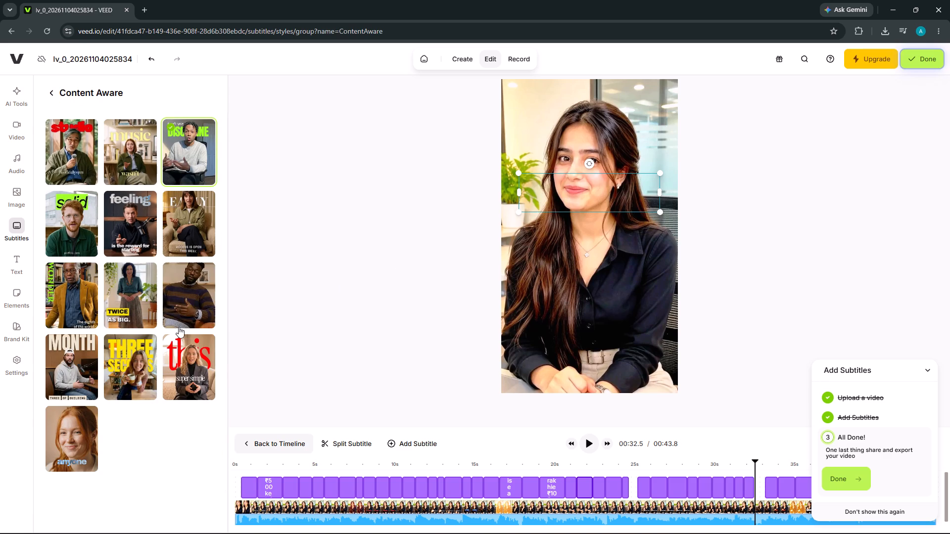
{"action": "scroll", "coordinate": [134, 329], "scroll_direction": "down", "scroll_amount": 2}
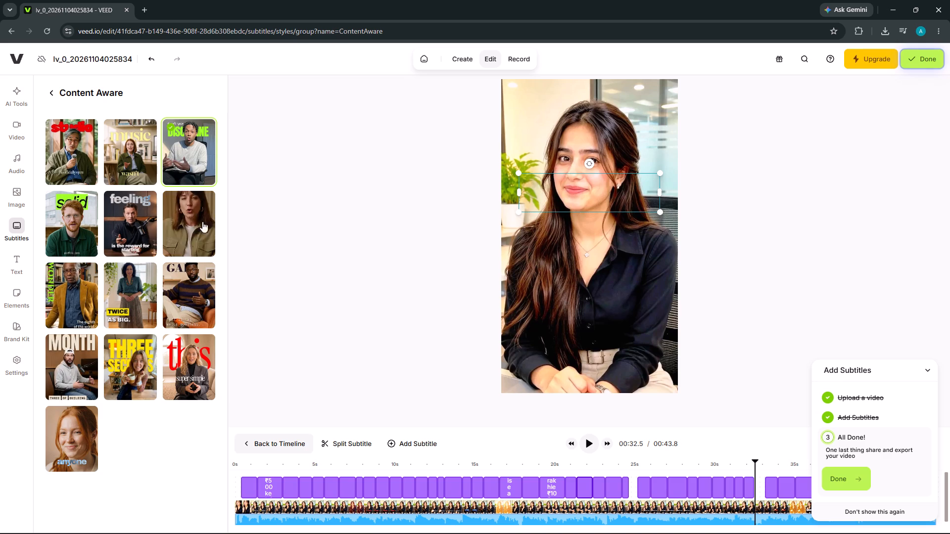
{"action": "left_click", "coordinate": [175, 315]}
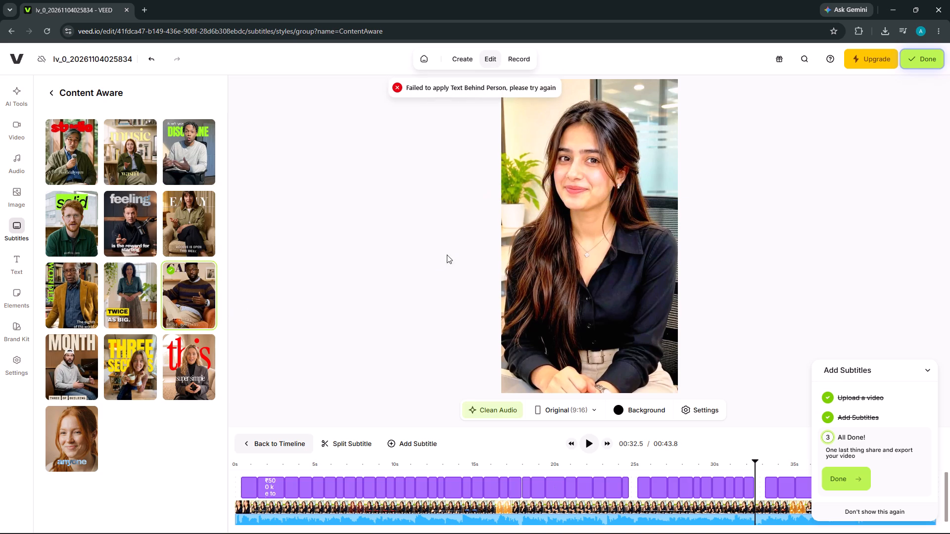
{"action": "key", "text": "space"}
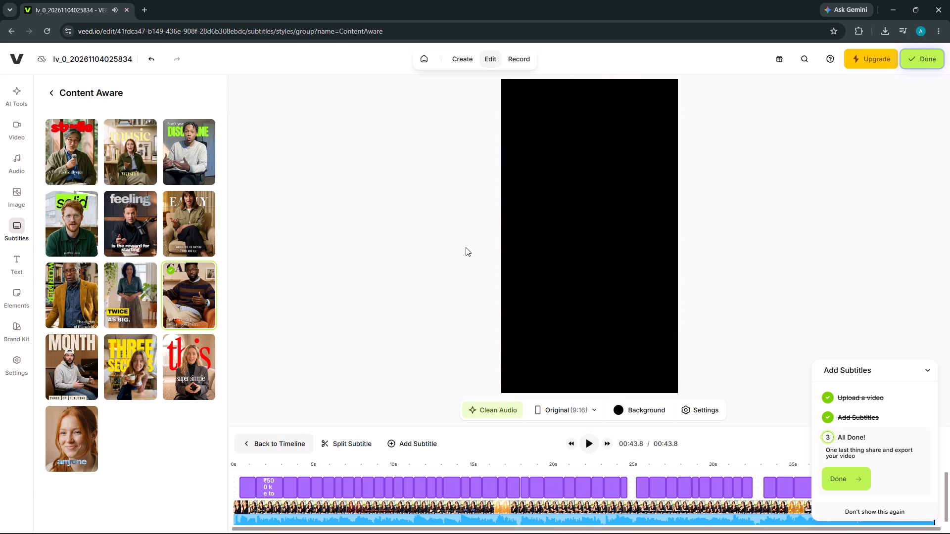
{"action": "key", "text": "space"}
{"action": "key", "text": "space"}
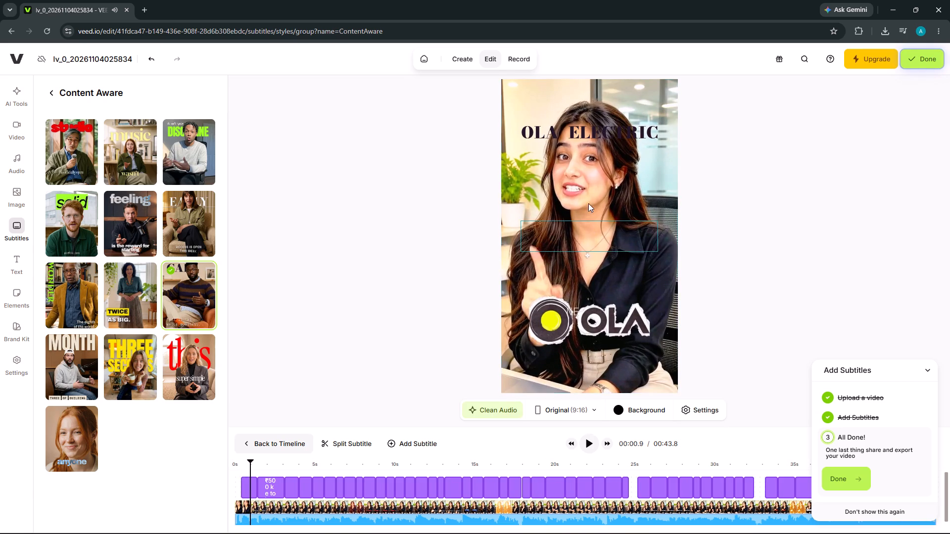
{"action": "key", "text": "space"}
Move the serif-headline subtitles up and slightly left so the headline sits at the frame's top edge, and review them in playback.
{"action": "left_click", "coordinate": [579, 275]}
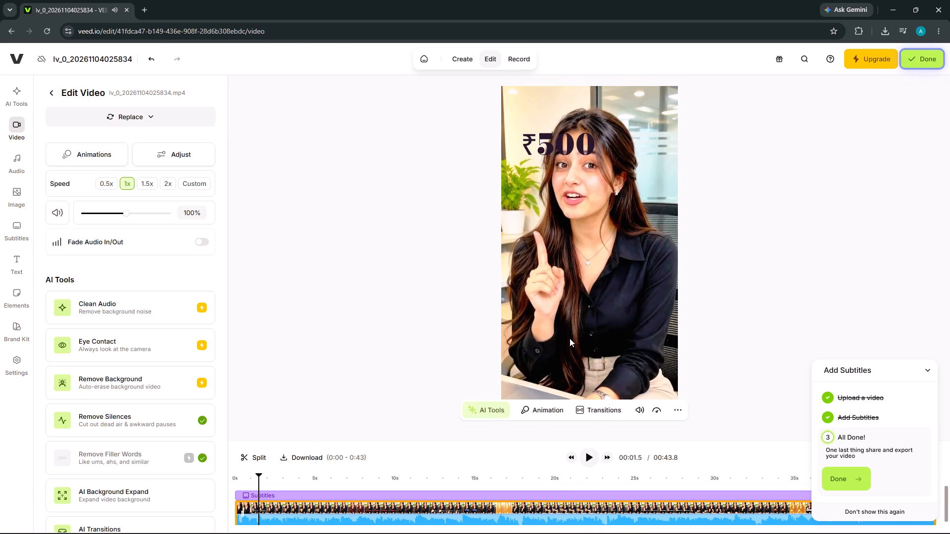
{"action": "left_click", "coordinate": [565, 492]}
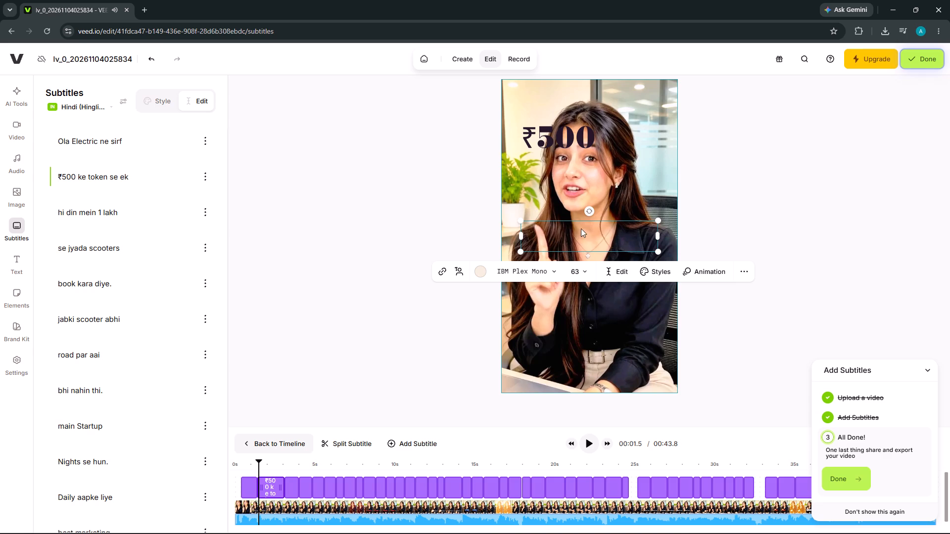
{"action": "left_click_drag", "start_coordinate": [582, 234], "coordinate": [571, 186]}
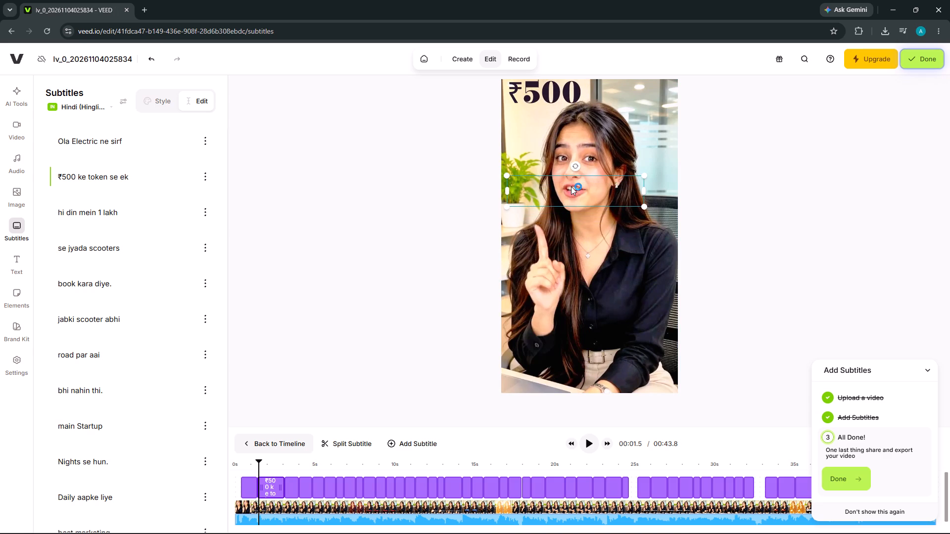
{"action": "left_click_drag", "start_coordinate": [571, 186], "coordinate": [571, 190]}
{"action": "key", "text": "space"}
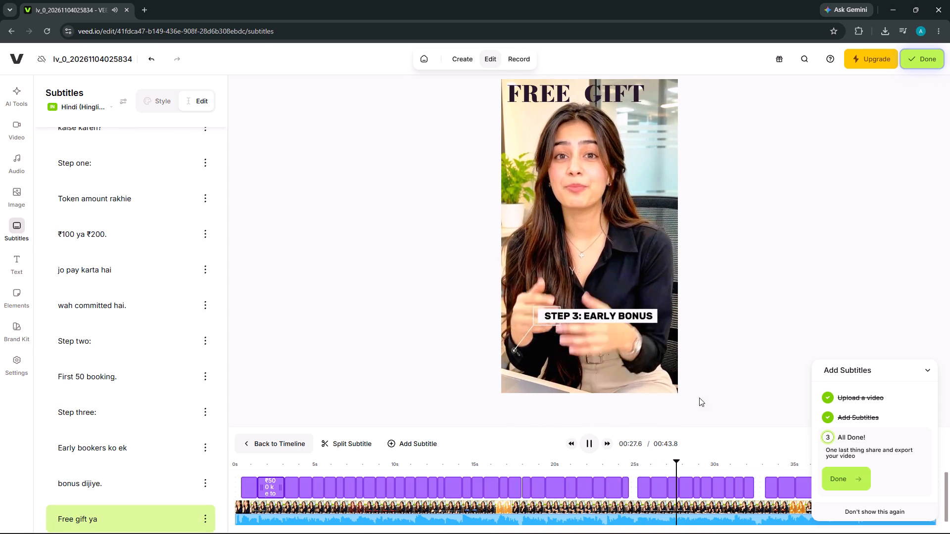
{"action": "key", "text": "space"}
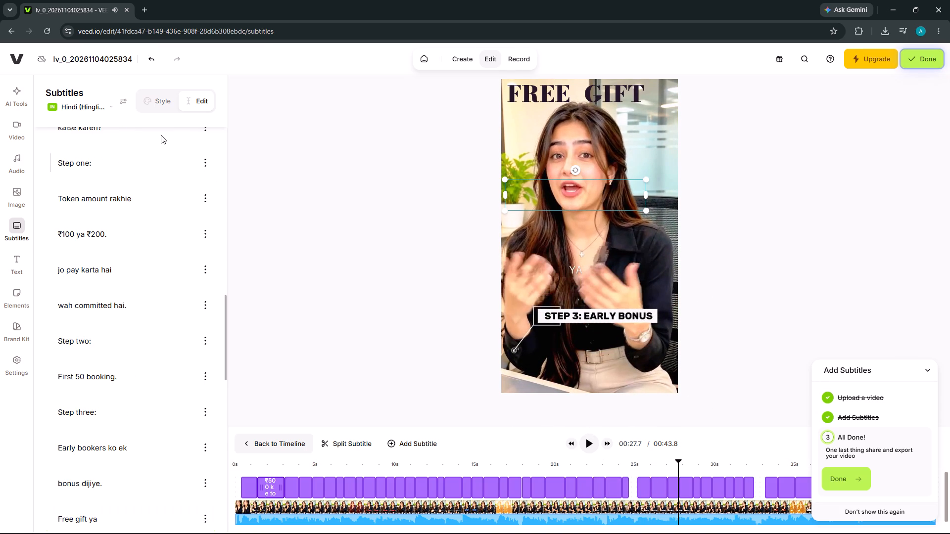
Apply the Content Aware subtitle style with the large red serif "this" headline.
{"action": "left_click", "coordinate": [164, 99]}
{"action": "scroll", "coordinate": [172, 266], "scroll_direction": "up", "scroll_amount": 3}
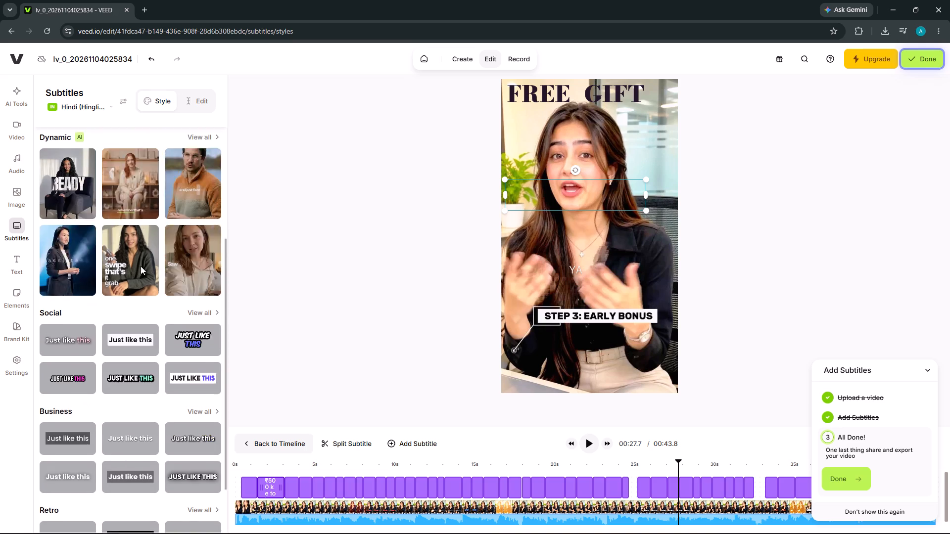
{"action": "scroll", "coordinate": [68, 242], "scroll_direction": "up", "scroll_amount": 3}
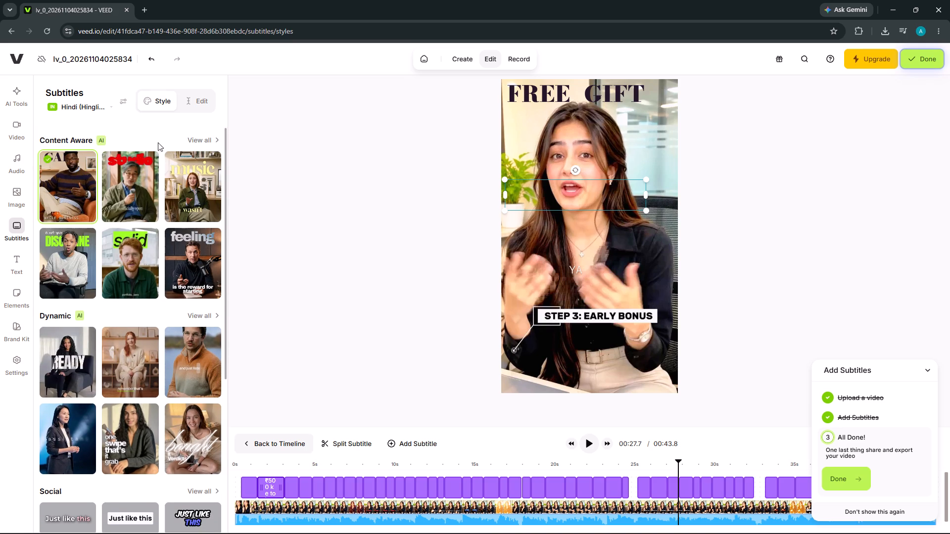
{"action": "left_click", "coordinate": [207, 135]}
{"action": "left_click", "coordinate": [210, 138]}
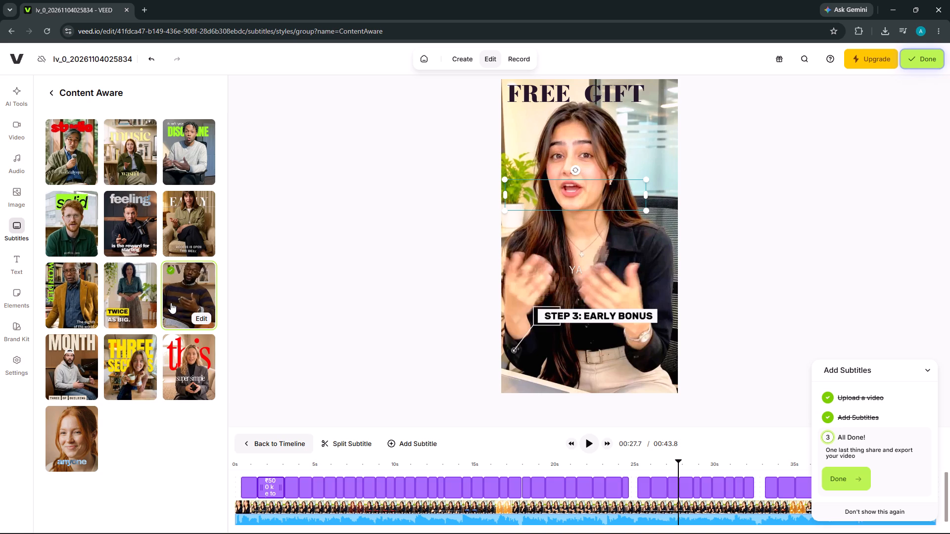
{"action": "left_click", "coordinate": [173, 351]}
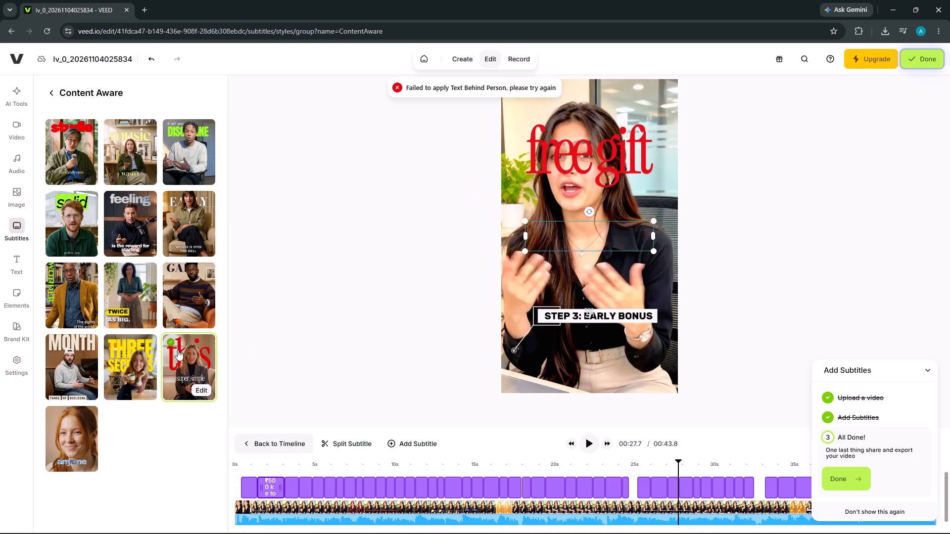
Move the red-headline subtitles slightly up in the frame.
{"action": "left_click_drag", "start_coordinate": [586, 240], "coordinate": [587, 223]}
{"action": "right_click", "coordinate": [587, 223]}
Select the "Free gift ya" subtitle and try to apply the Text Behind Person effect to it.
{"action": "left_click", "coordinate": [580, 222]}
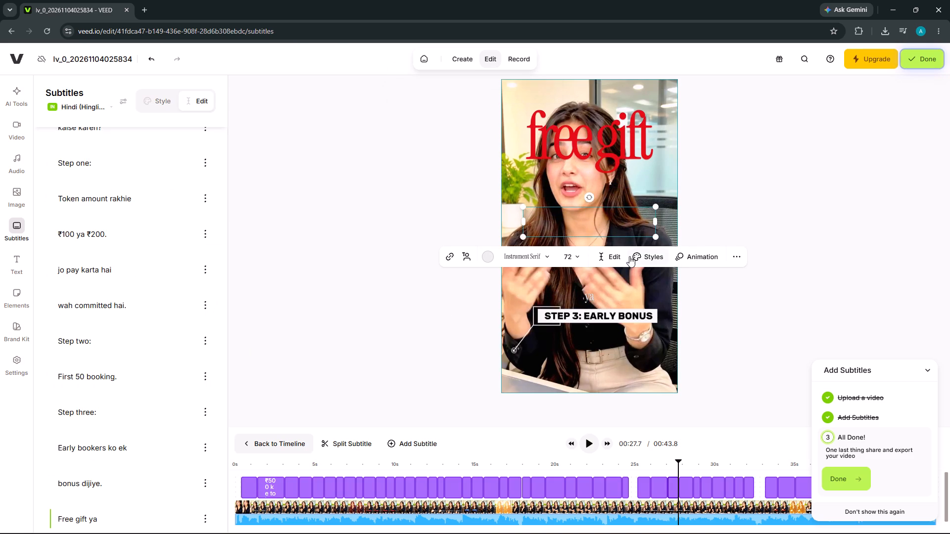
{"action": "left_click", "coordinate": [610, 253]}
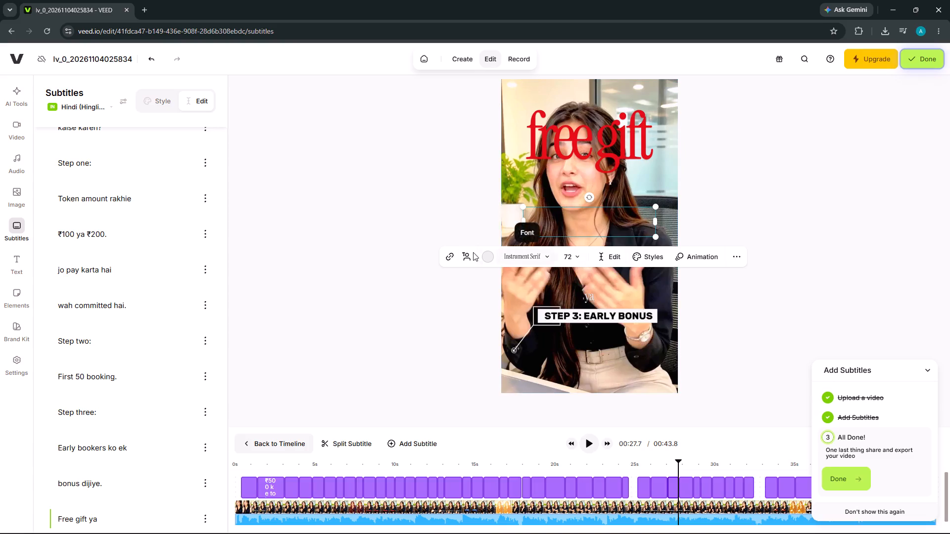
{"action": "left_click", "coordinate": [461, 259]}
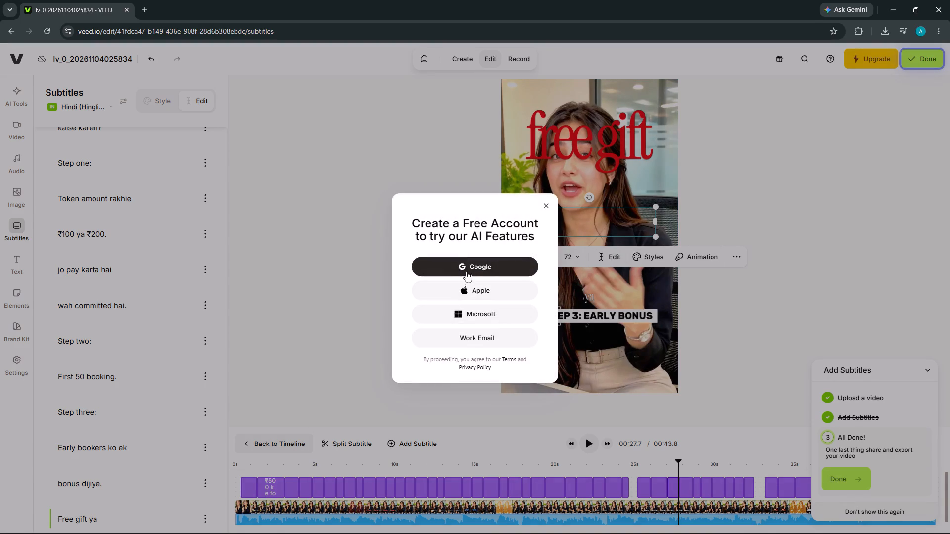
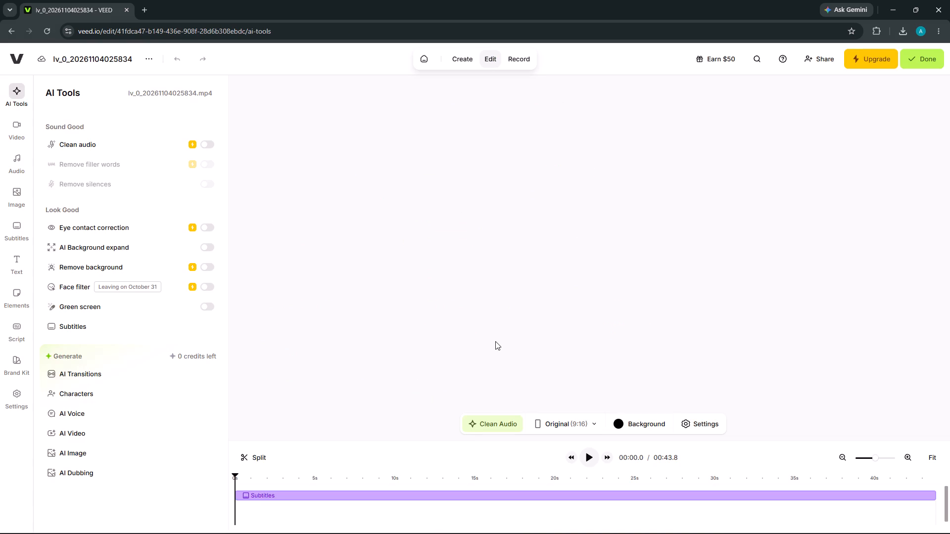
Play to the "ola electric" subtitle and move the subtitles up so the red headline sits near the frame's top edge.
{"action": "key", "text": "space"}
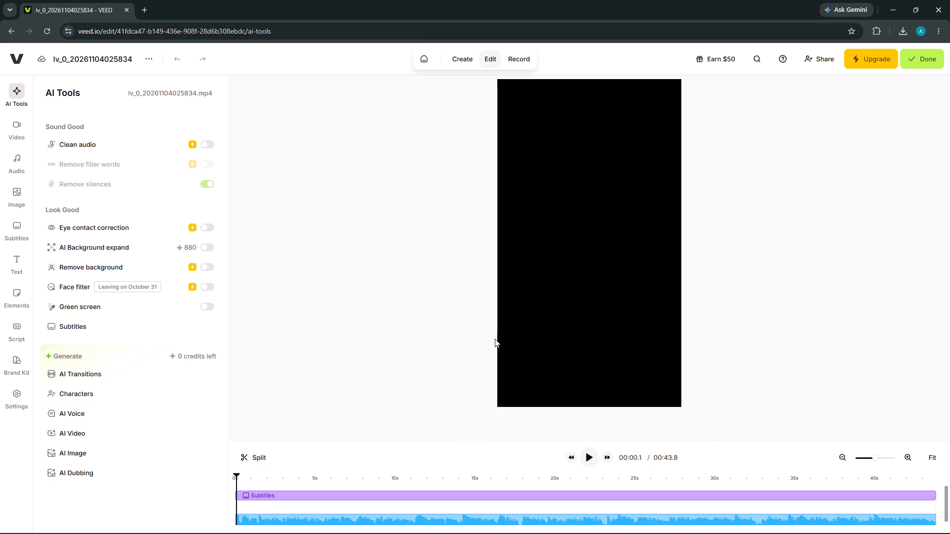
{"action": "key", "text": "space"}
{"action": "key", "text": "space"}
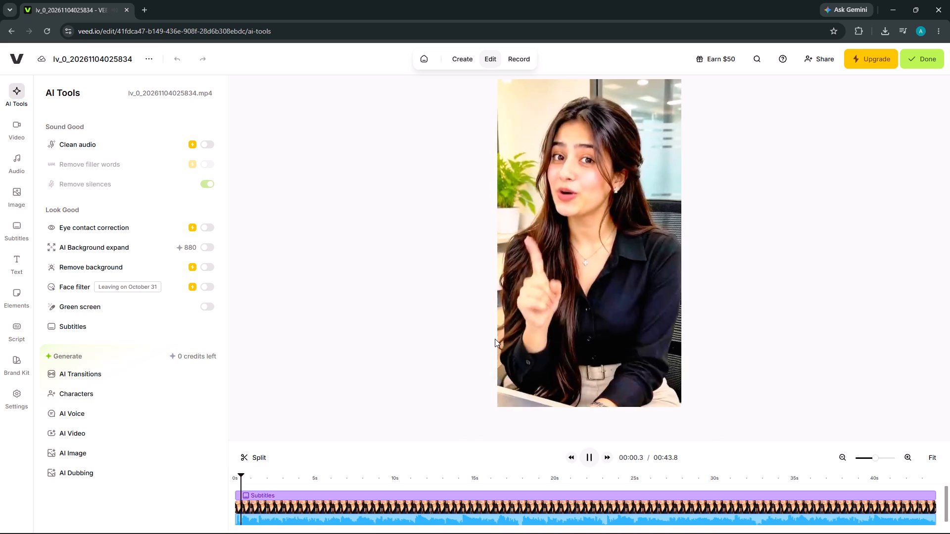
{"action": "key", "text": "space"}
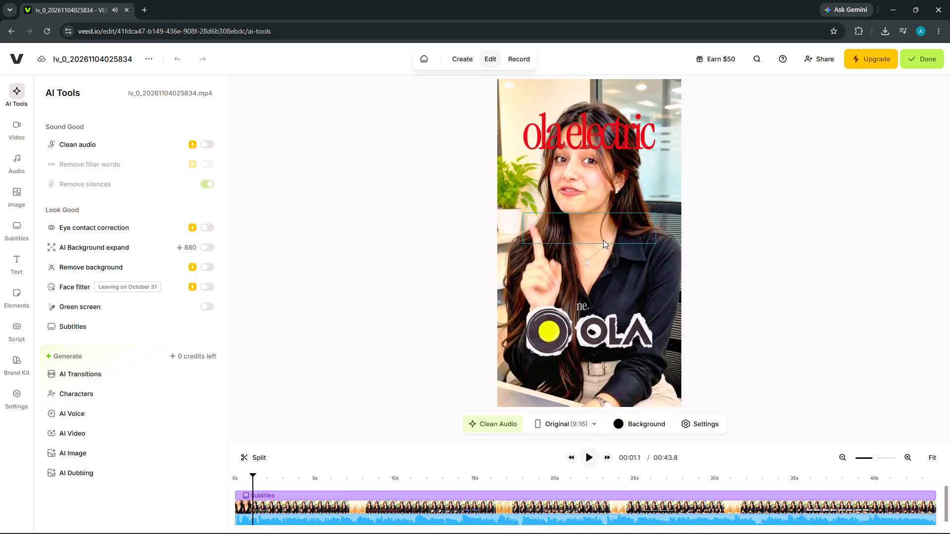
{"action": "left_click", "coordinate": [603, 240]}
{"action": "left_click_drag", "start_coordinate": [586, 213], "coordinate": [586, 212]}
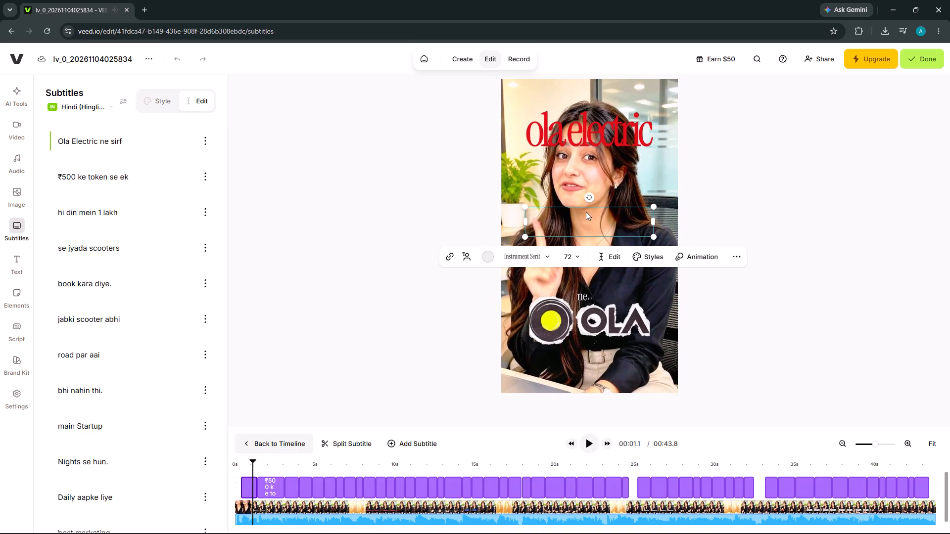
{"action": "left_click_drag", "start_coordinate": [586, 212], "coordinate": [578, 184]}
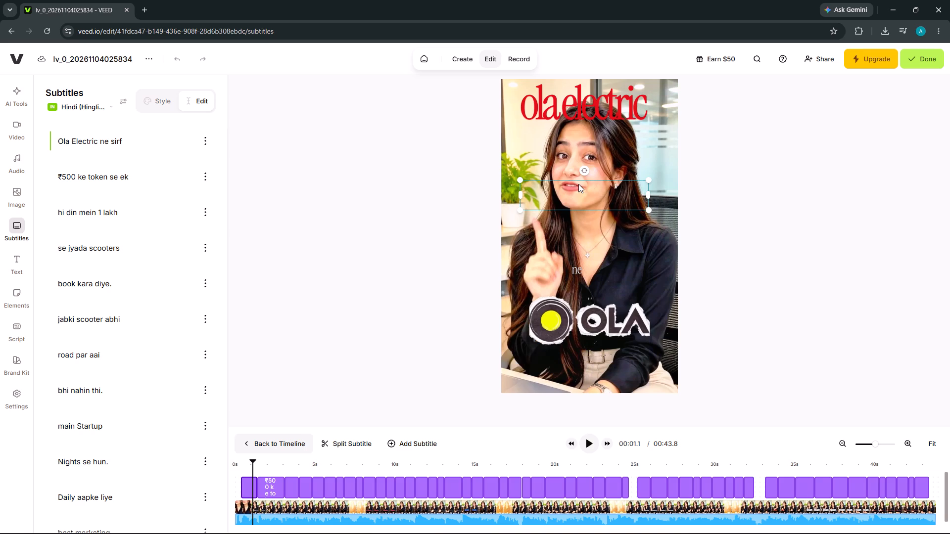
{"action": "left_click_drag", "start_coordinate": [578, 184], "coordinate": [581, 188]}
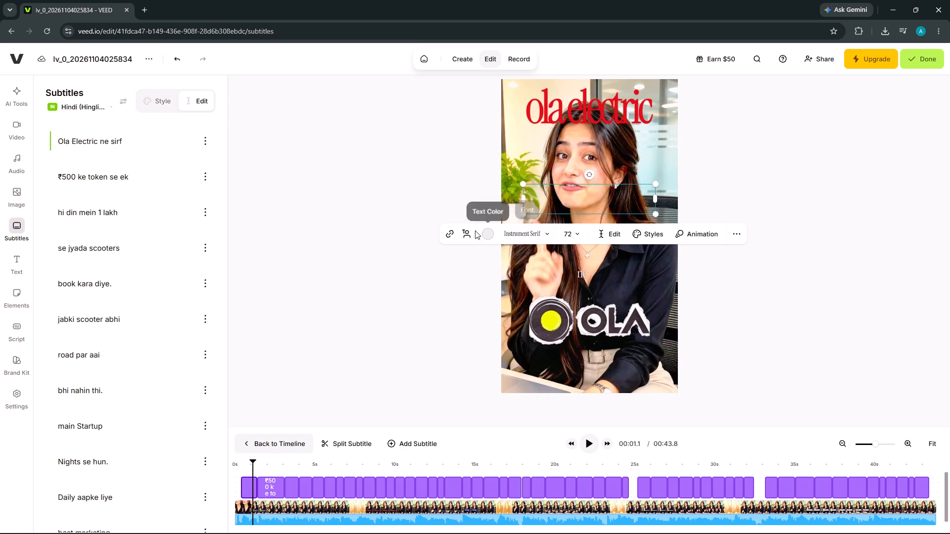
Apply the Text Behind Person effect to the "Ola Electric ne sirf" subtitle.
{"action": "left_click", "coordinate": [468, 231]}
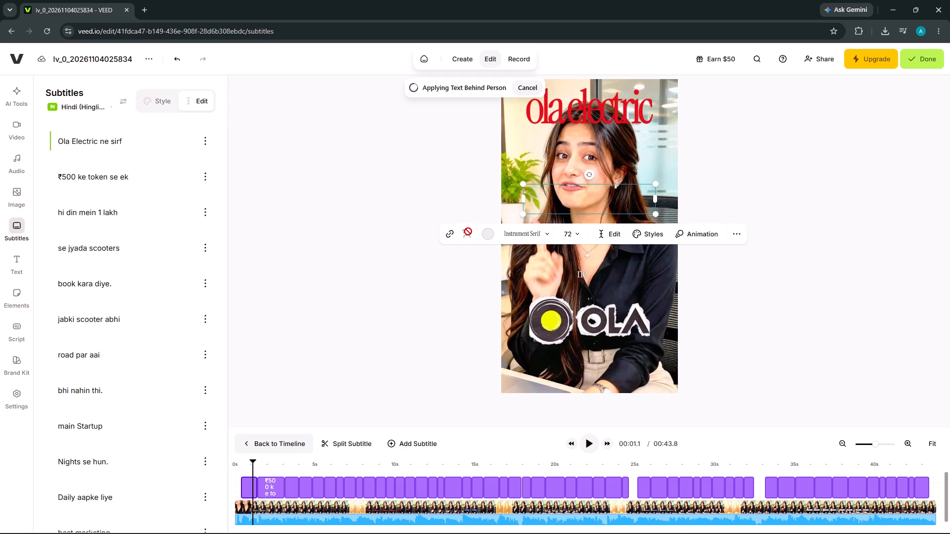
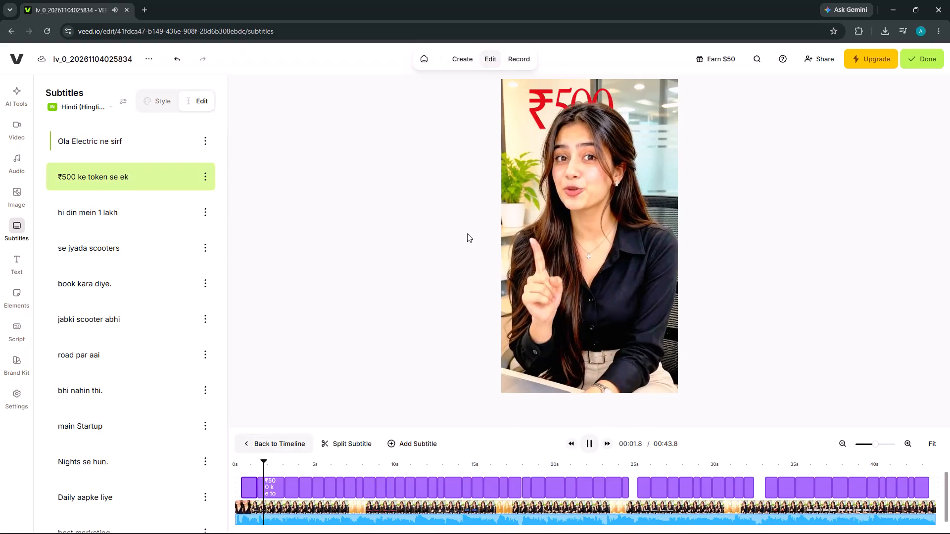
Play the video to about 17 seconds and check the red headline subtitles, including the "main Startup" line.
{"action": "key", "text": "space"}
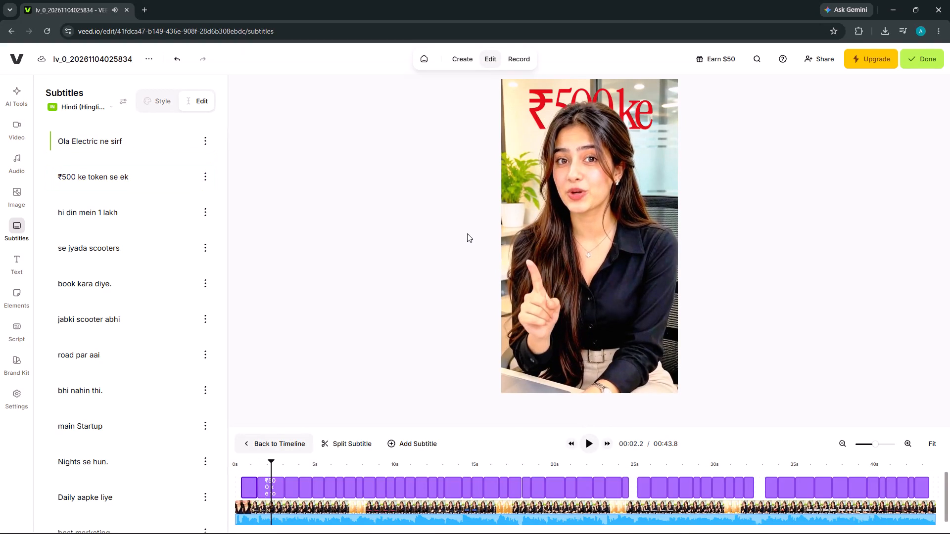
{"action": "key", "text": "space"}
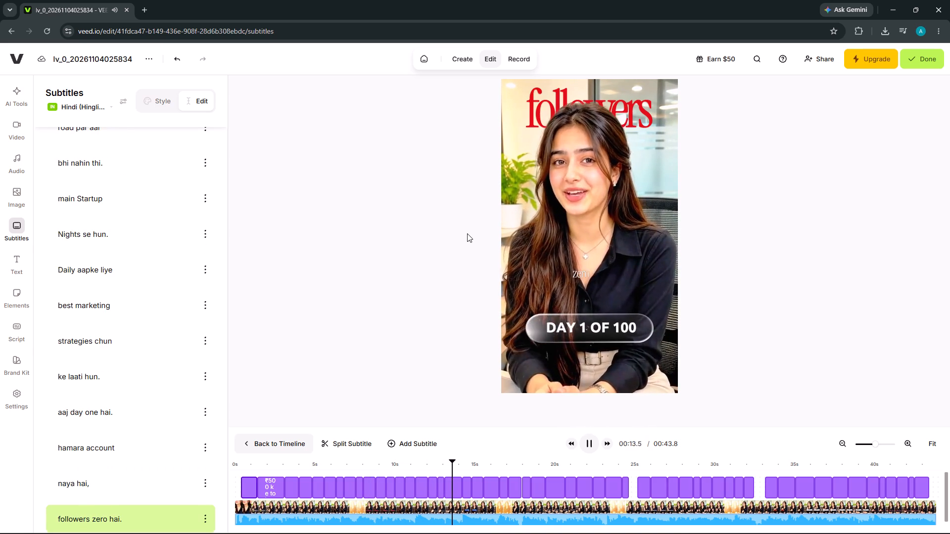
{"action": "key", "text": "space"}
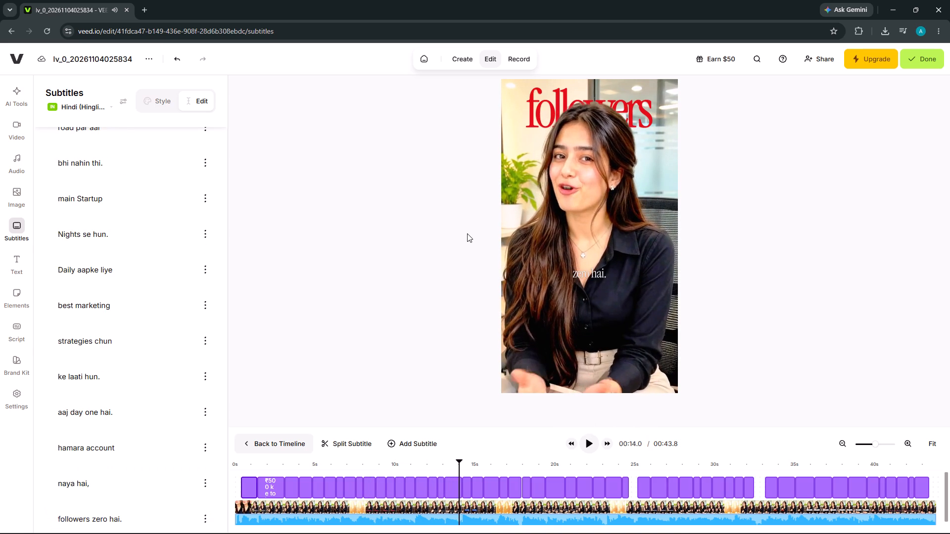
{"action": "scroll", "coordinate": [90, 217], "scroll_direction": "up", "scroll_amount": 1}
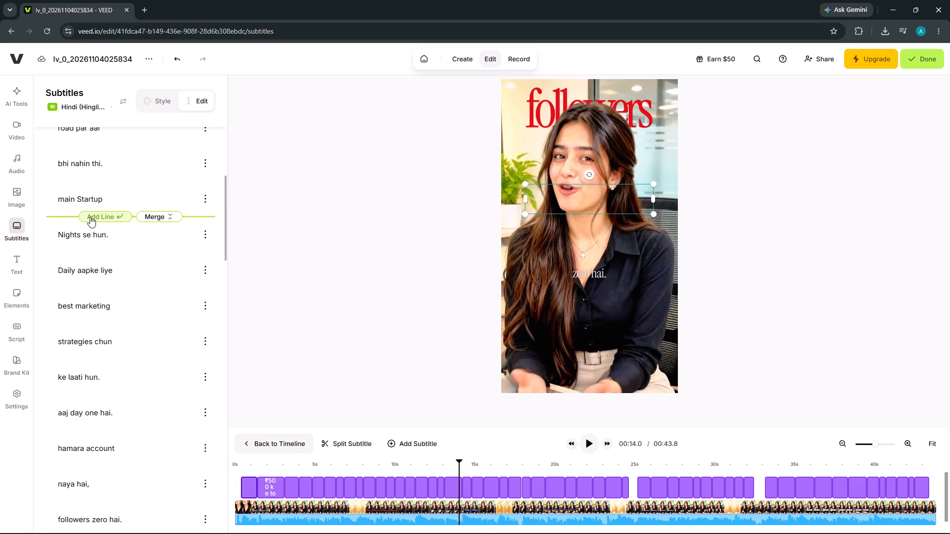
{"action": "left_click", "coordinate": [90, 254]}
{"action": "left_click", "coordinate": [99, 253]}
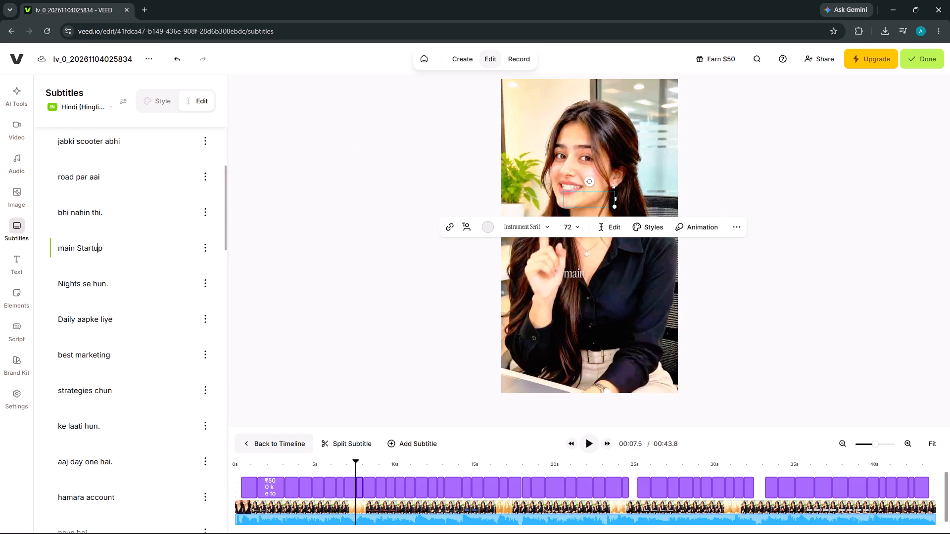
{"action": "left_click", "coordinate": [102, 252]}
{"action": "left_click_drag", "start_coordinate": [102, 252], "coordinate": [73, 246]}
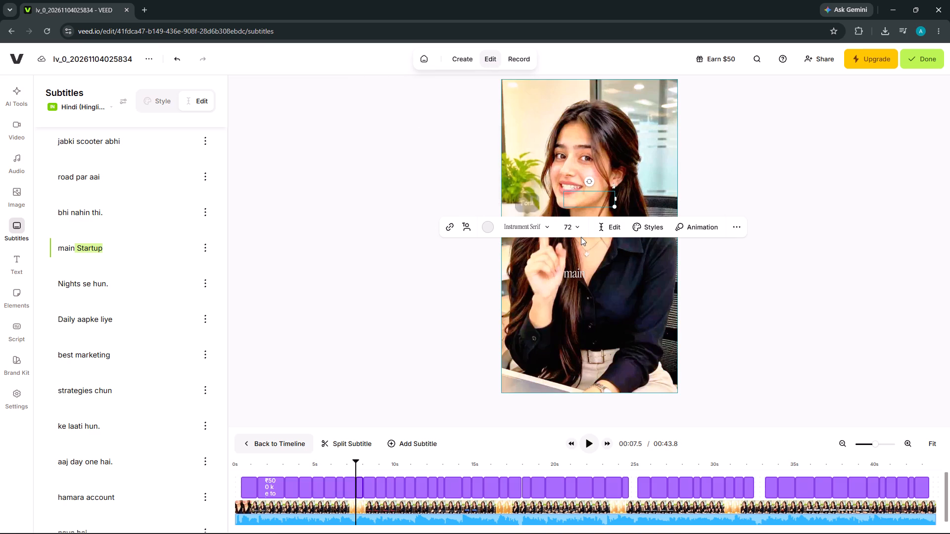
{"action": "left_click", "coordinate": [654, 230]}
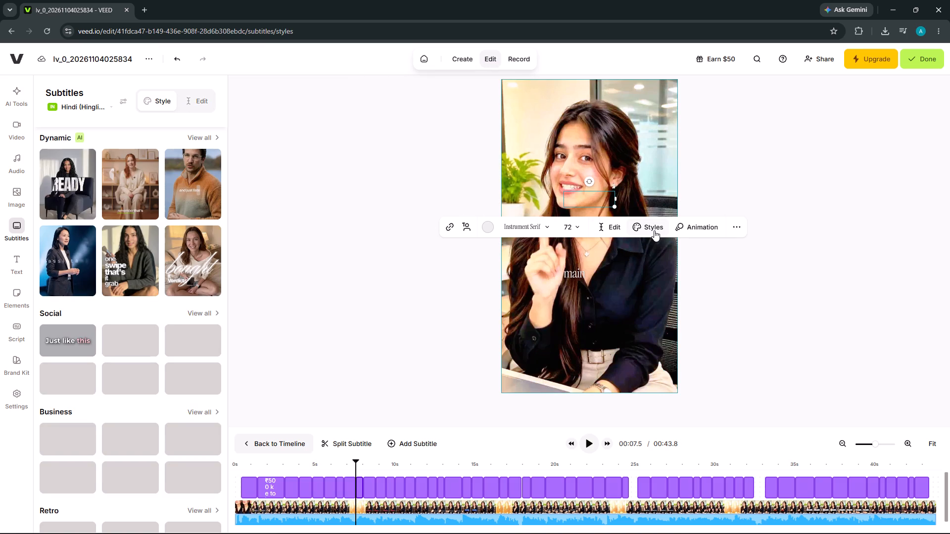
{"action": "left_click", "coordinate": [507, 289]}
{"action": "key", "text": "space"}
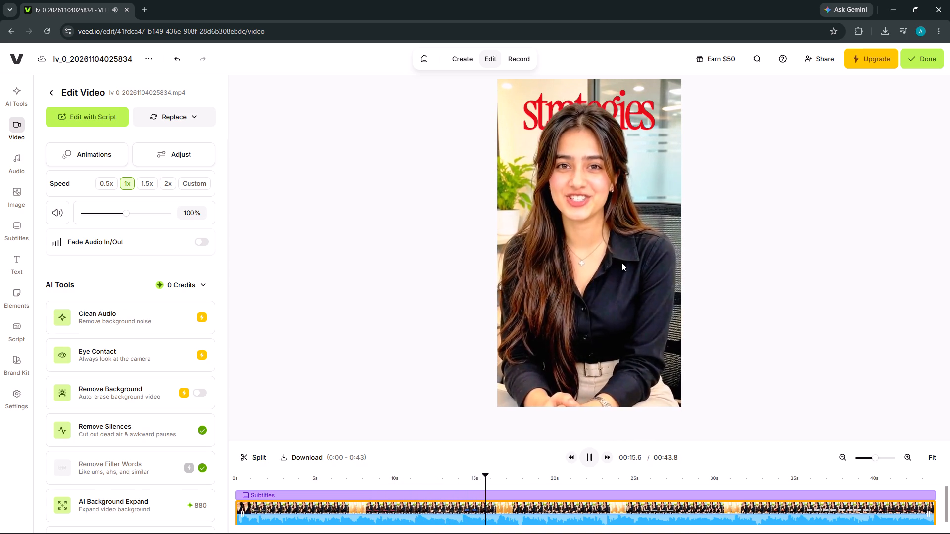
{"action": "key", "text": "space"}
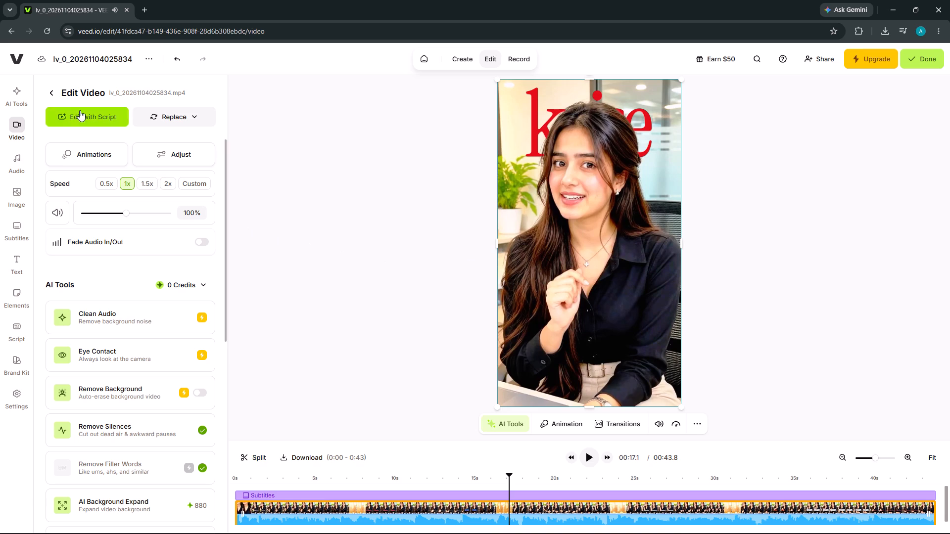
Restyle the subtitles with the Content Aware preset that has black italic headlines on a green highlight, and preview it.
{"action": "left_click", "coordinate": [53, 92]}
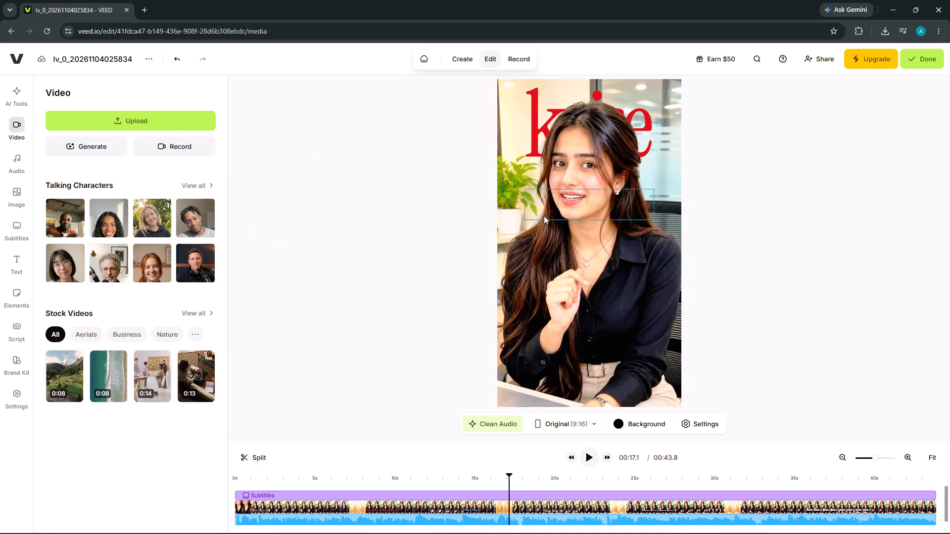
{"action": "left_click", "coordinate": [549, 492]}
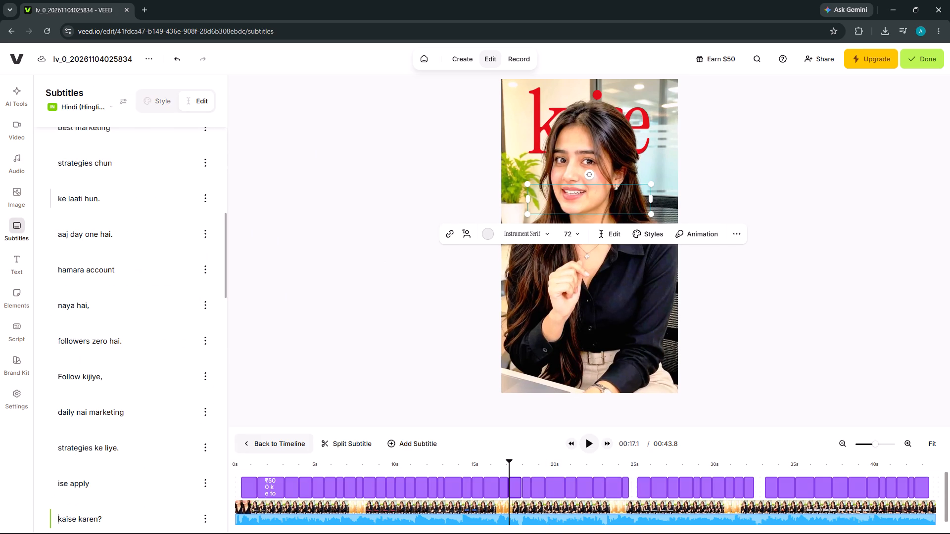
{"action": "left_click", "coordinate": [158, 99]}
{"action": "scroll", "coordinate": [178, 182], "scroll_direction": "up", "scroll_amount": 1}
{"action": "scroll", "coordinate": [166, 295], "scroll_direction": "up", "scroll_amount": 3}
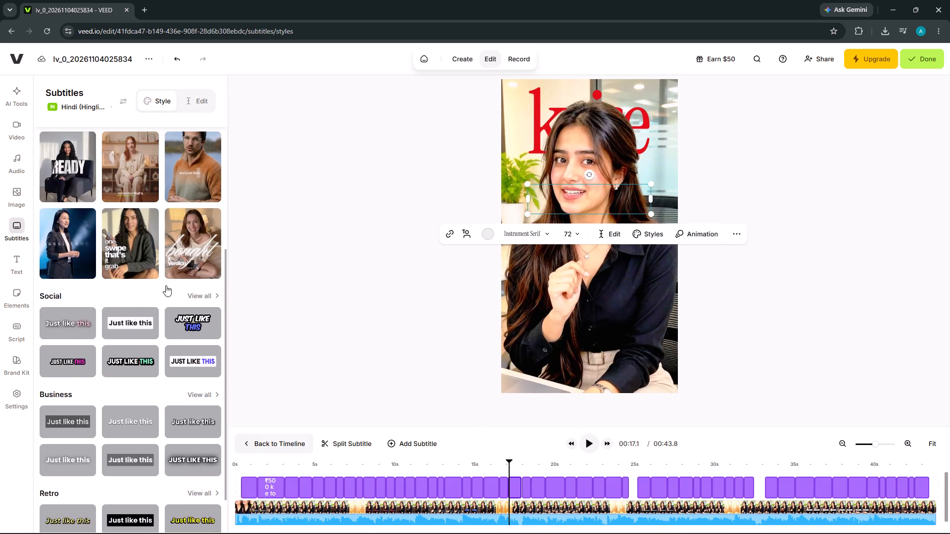
{"action": "scroll", "coordinate": [95, 232], "scroll_direction": "up", "scroll_amount": 2}
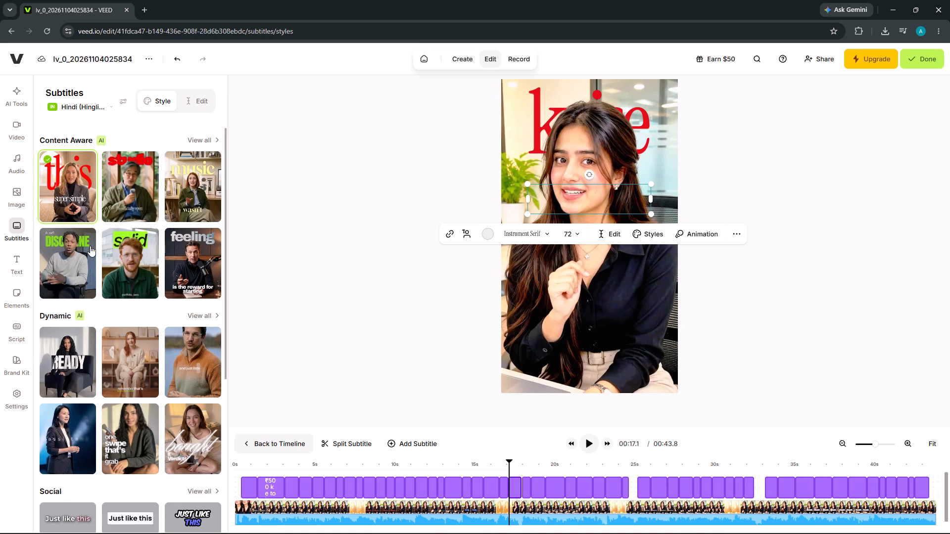
{"action": "left_click", "coordinate": [133, 248]}
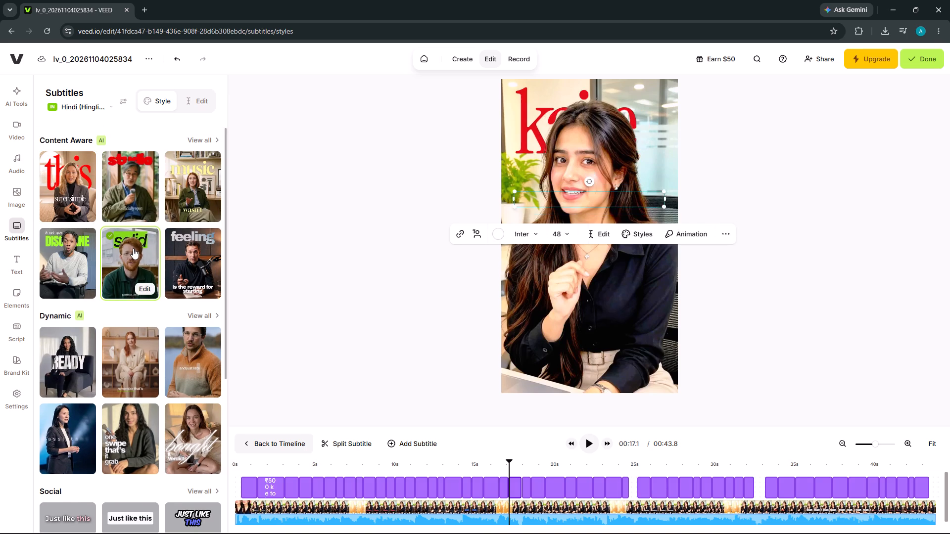
{"action": "key", "text": "space"}
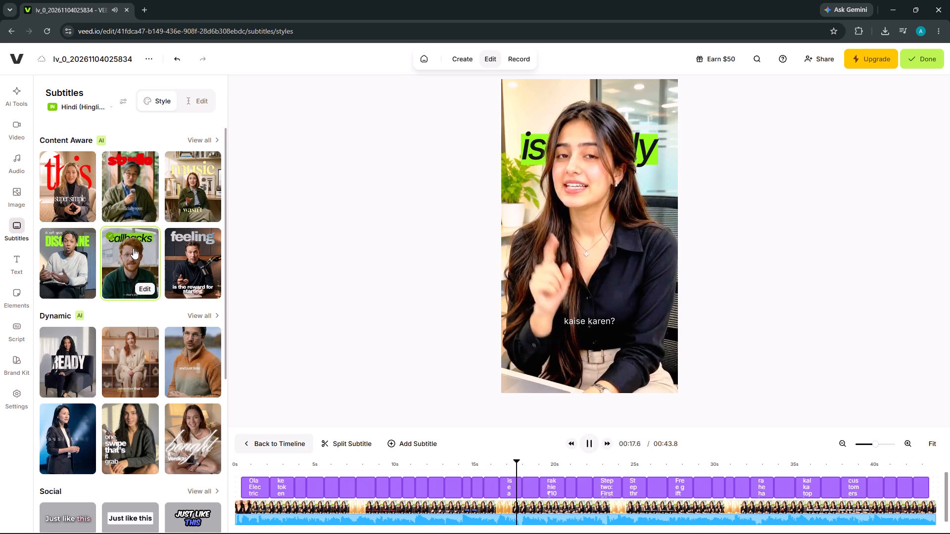
{"action": "key", "text": "space"}
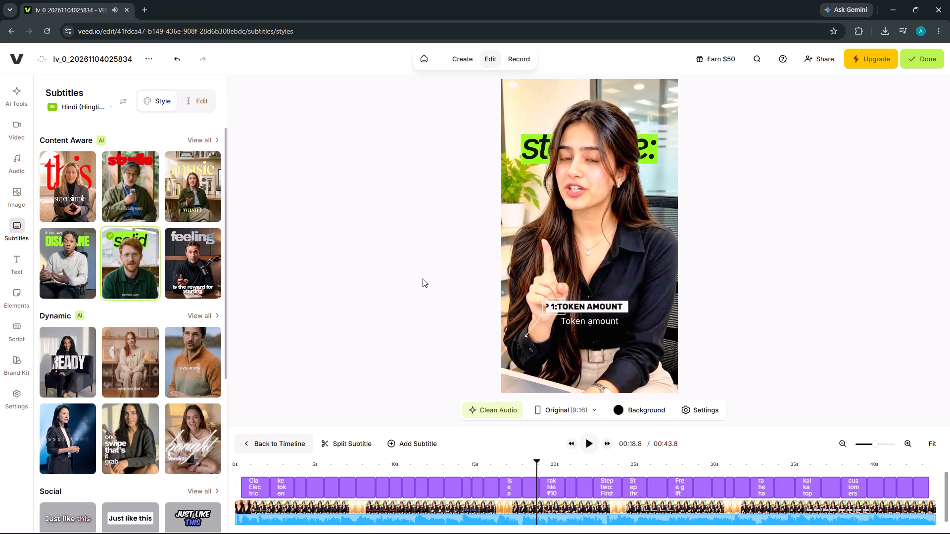
Move the subtitles up so the green headline sits near the frame's top edge, and play the video to check them.
{"action": "left_click", "coordinate": [574, 235]}
{"action": "left_click_drag", "start_coordinate": [574, 235], "coordinate": [580, 196]}
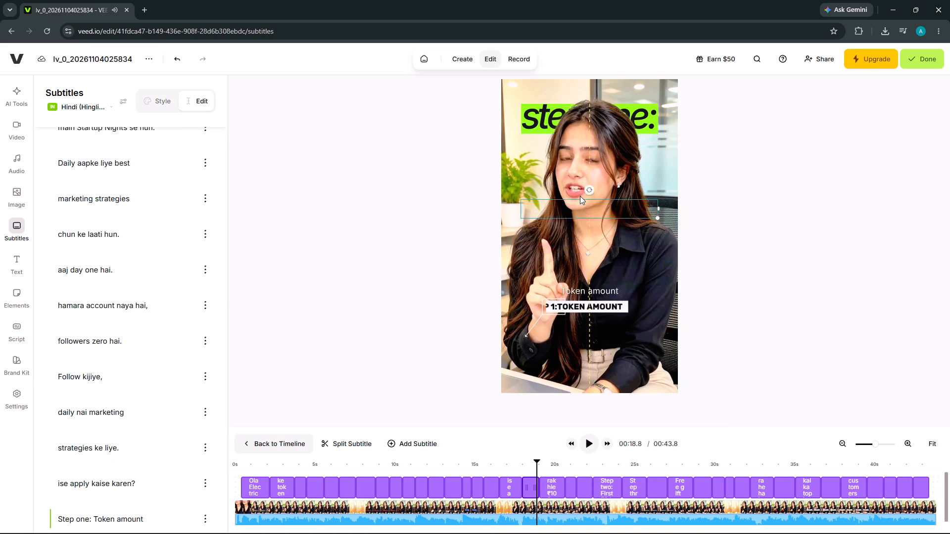
{"action": "left_click_drag", "start_coordinate": [580, 196], "coordinate": [580, 187]}
{"action": "key", "text": "space"}
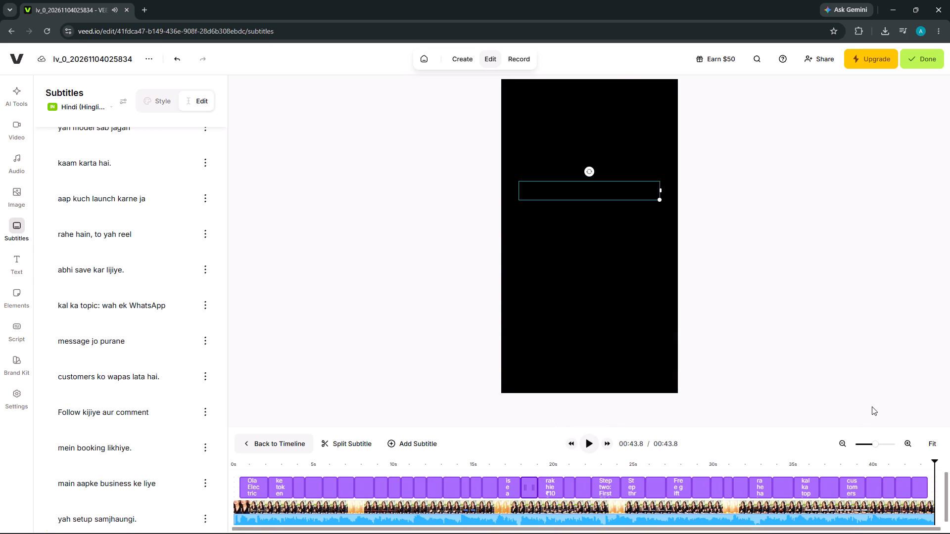
{"action": "key", "text": "space"}
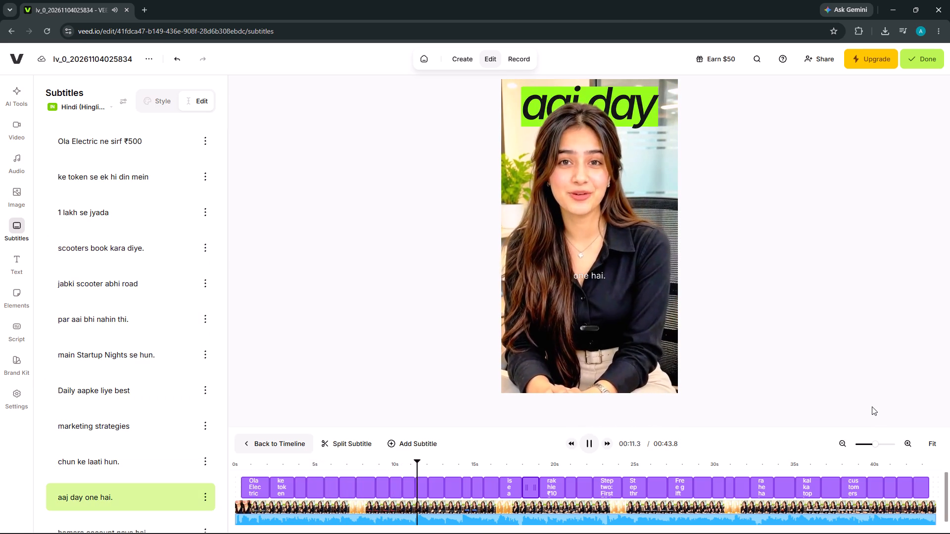
{"action": "key", "text": "space"}
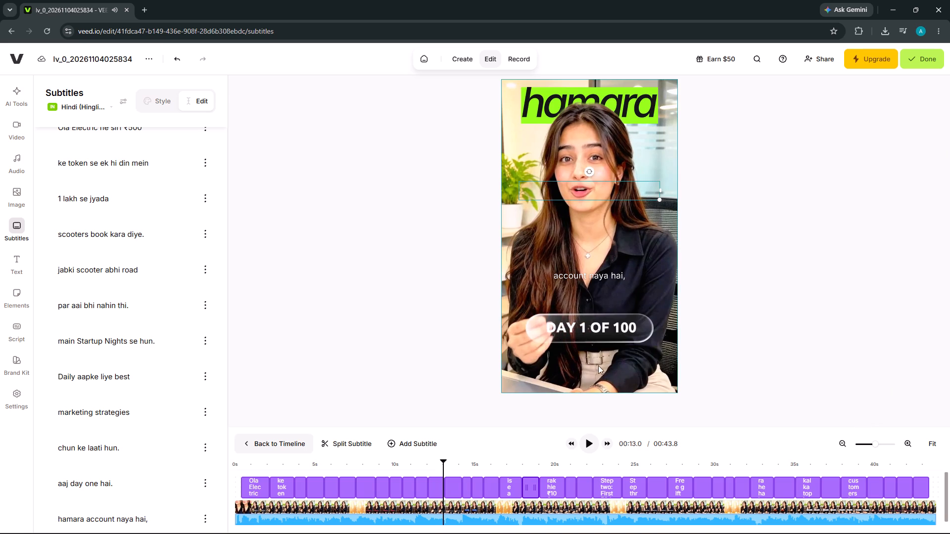
{"action": "left_click", "coordinate": [586, 222]}
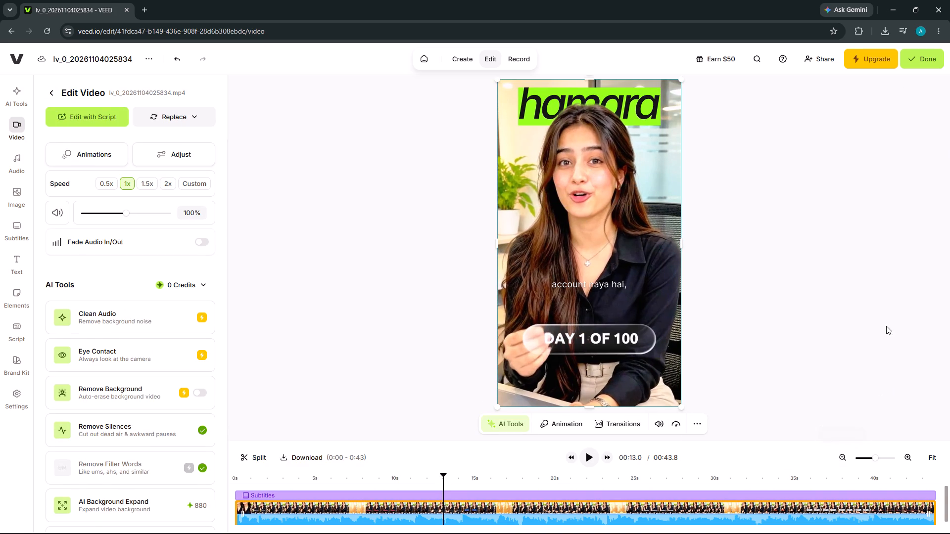
Finish the edit to render the video, declining the friend invitation and dismissing the clone-yourself offer.
{"action": "left_click", "coordinate": [932, 66]}
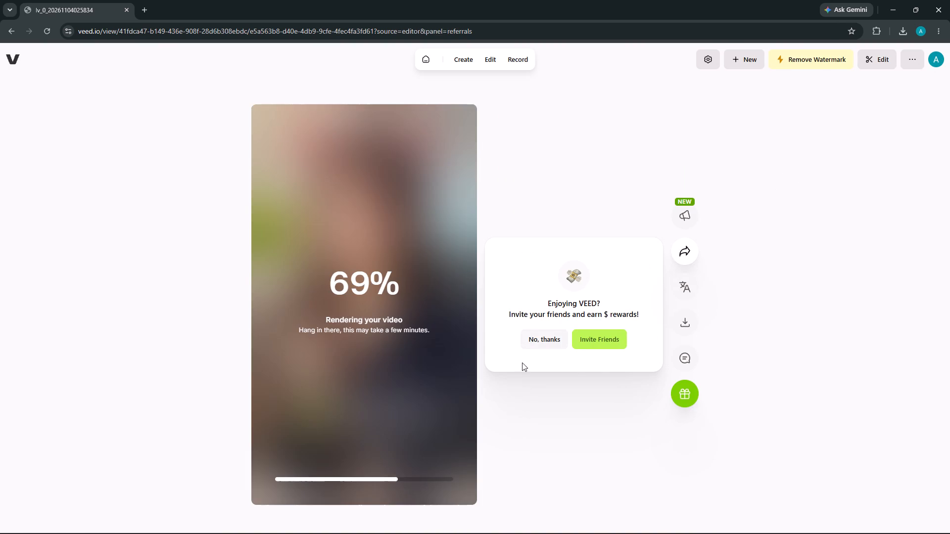
{"action": "left_click", "coordinate": [557, 334]}
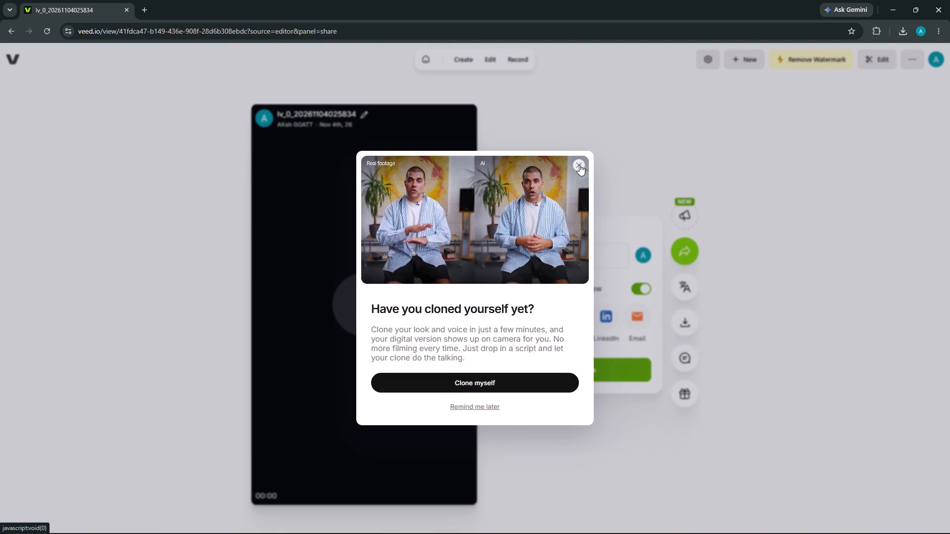
{"action": "left_click", "coordinate": [579, 165]}
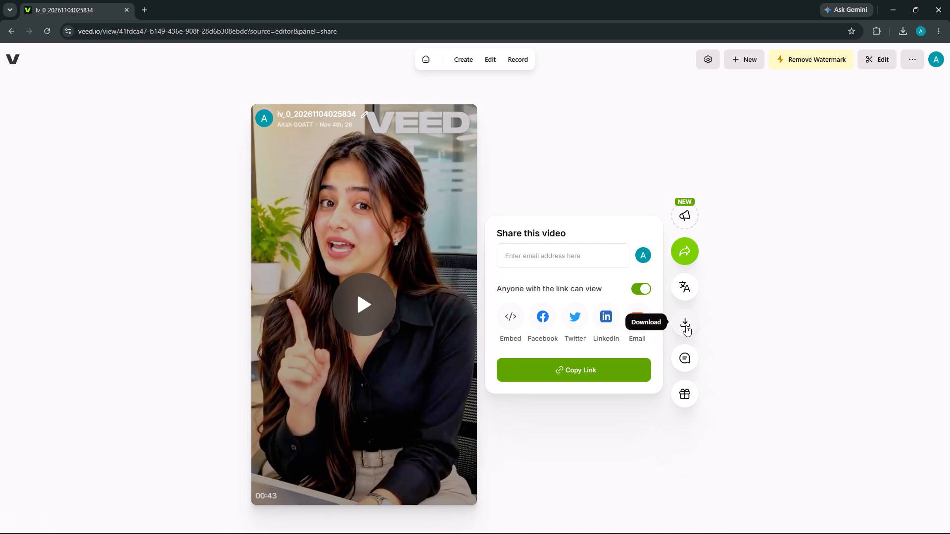
Download the rendered video as the free 720p MP4.
{"action": "left_click", "coordinate": [686, 325]}
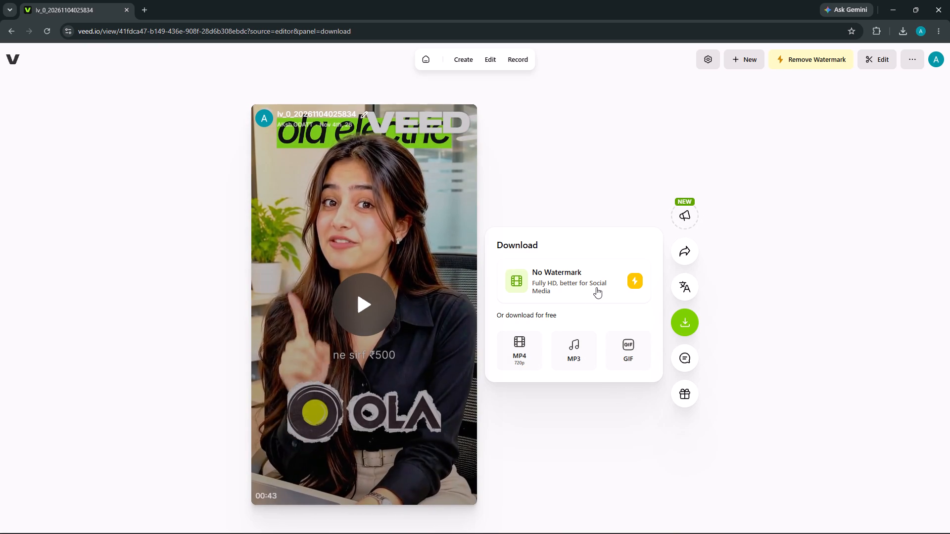
{"action": "left_click", "coordinate": [693, 324]}
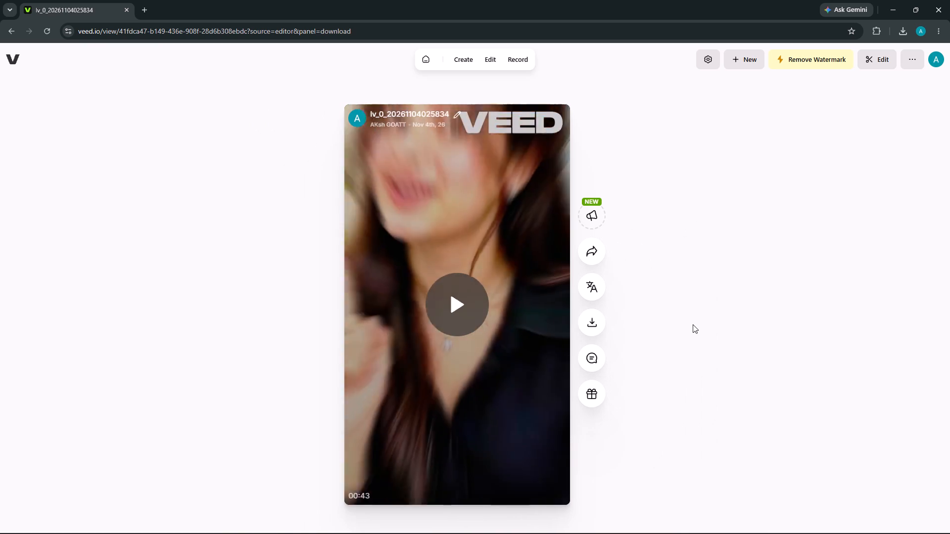
{"action": "left_click", "coordinate": [588, 328]}
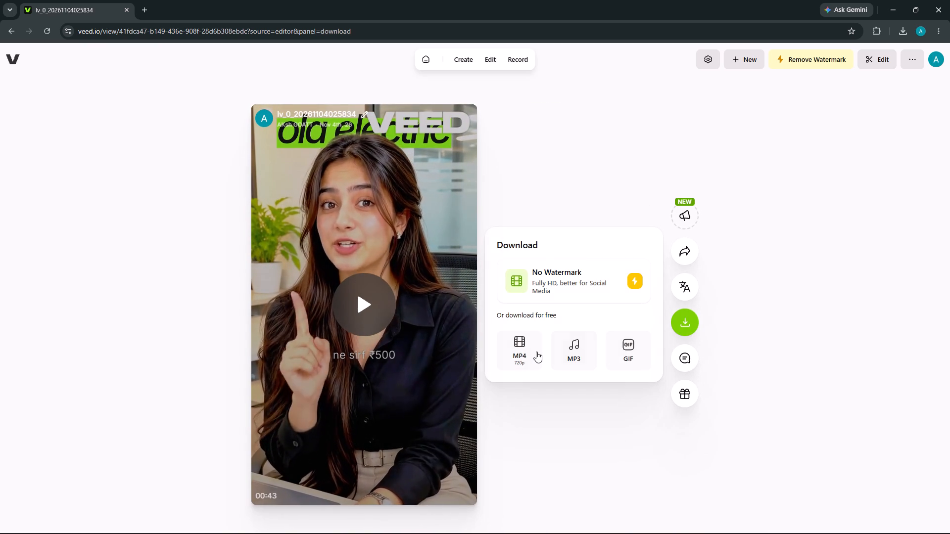
{"action": "left_click", "coordinate": [534, 351]}
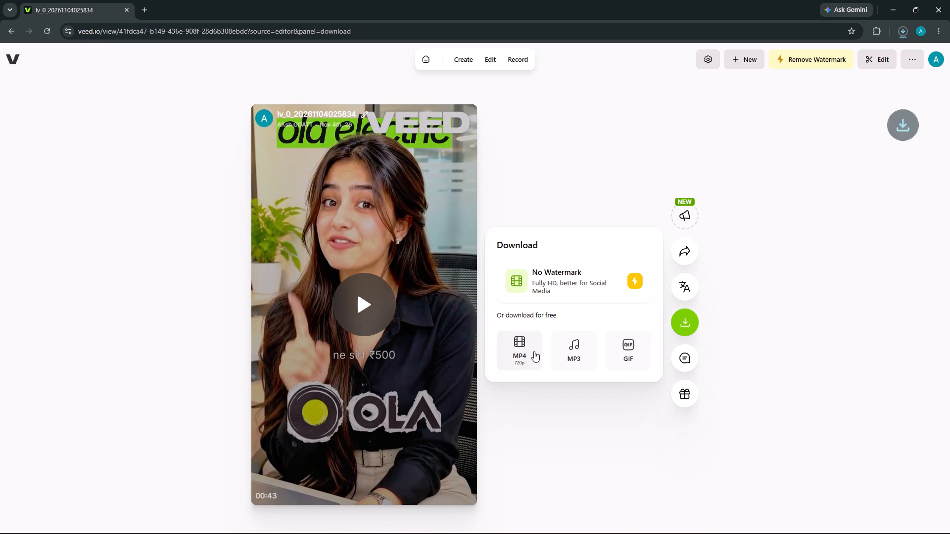
Open the downloaded MP4 in Media Player, skim through to its end to inspect the export, and close the player.
{"action": "left_click", "coordinate": [907, 28]}
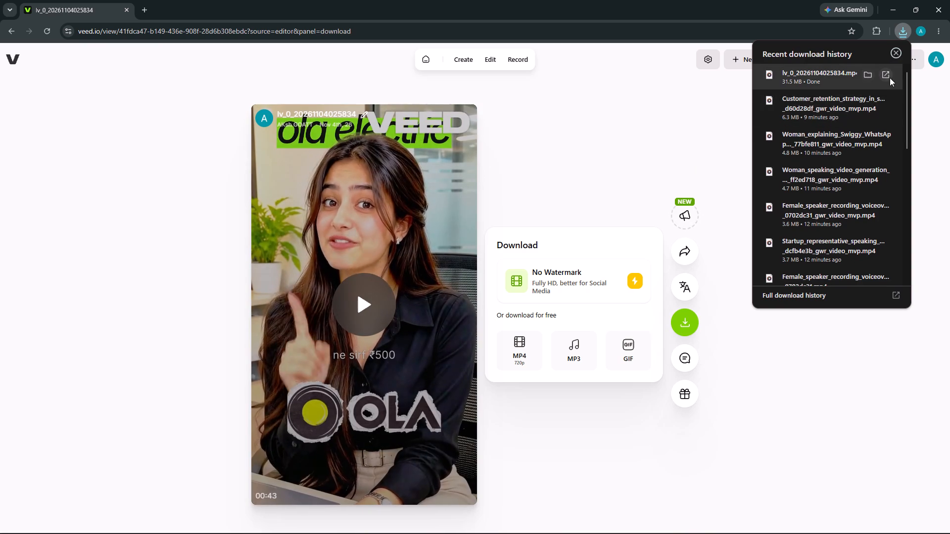
{"action": "left_click", "coordinate": [889, 74]}
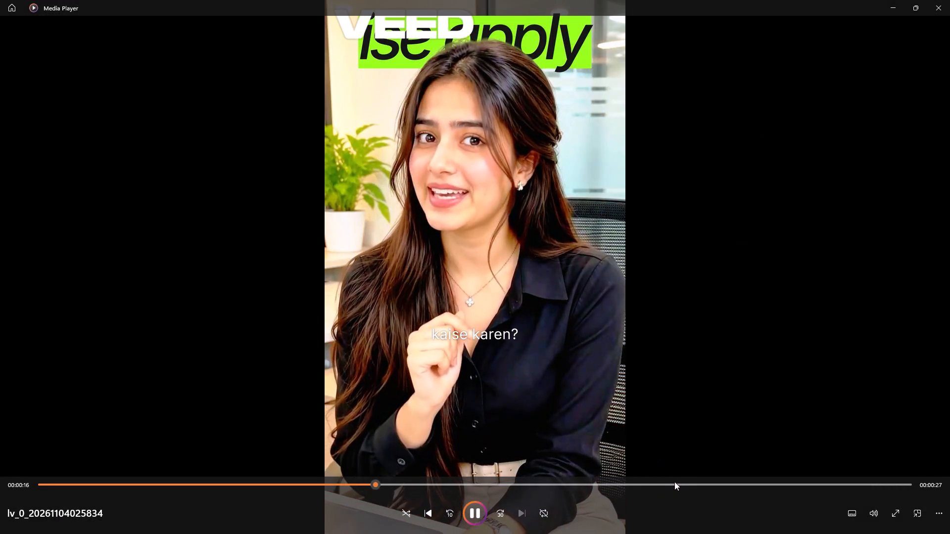
{"action": "left_click", "coordinate": [674, 482]}
{"action": "left_click", "coordinate": [795, 487]}
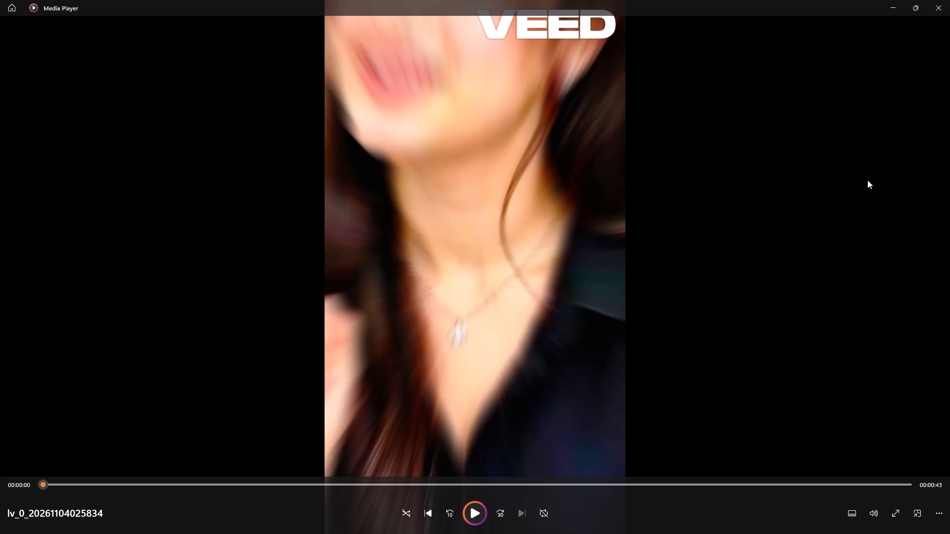
{"action": "left_click", "coordinate": [946, 0]}
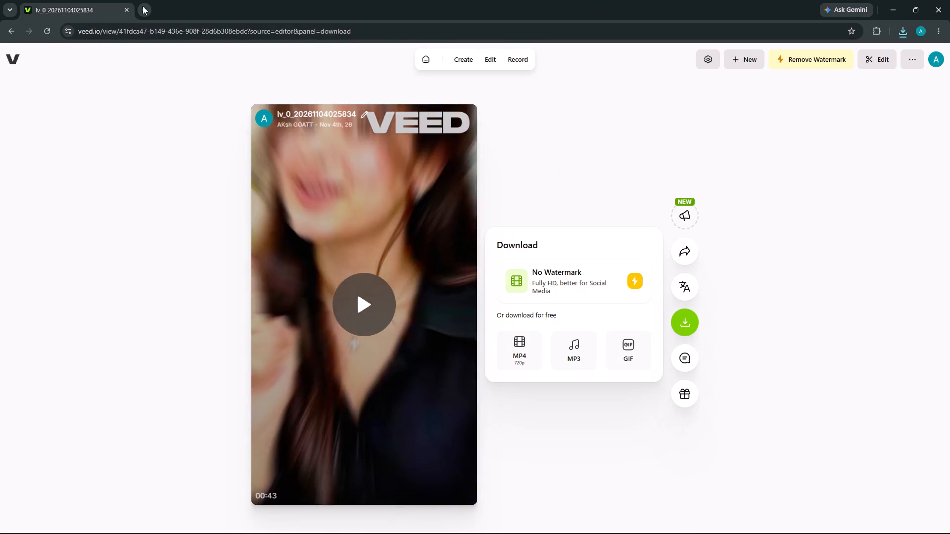
Search Google in a new tab for "watermark remover from video".
{"action": "left_click", "coordinate": [140, 4]}
{"action": "left_click", "coordinate": [400, 195]}
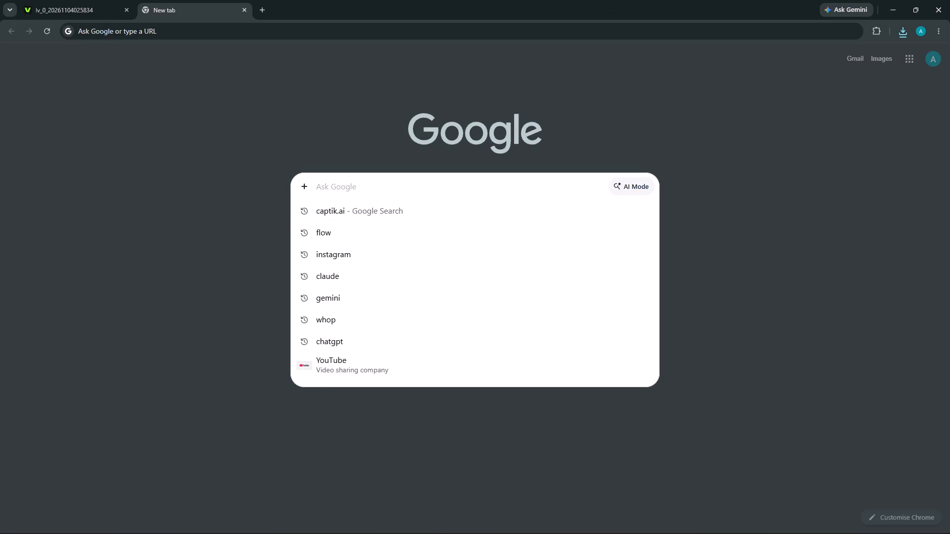
{"action": "type", "text": "wat"}
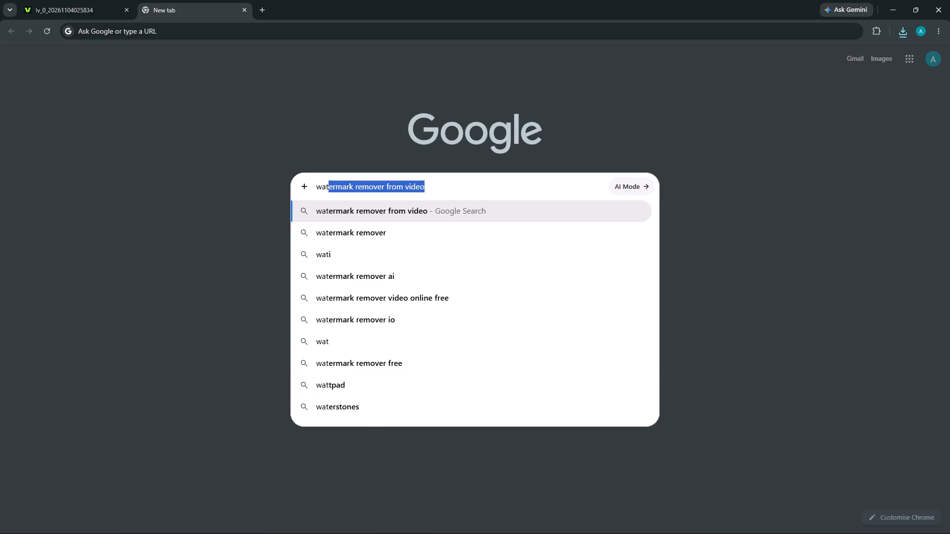
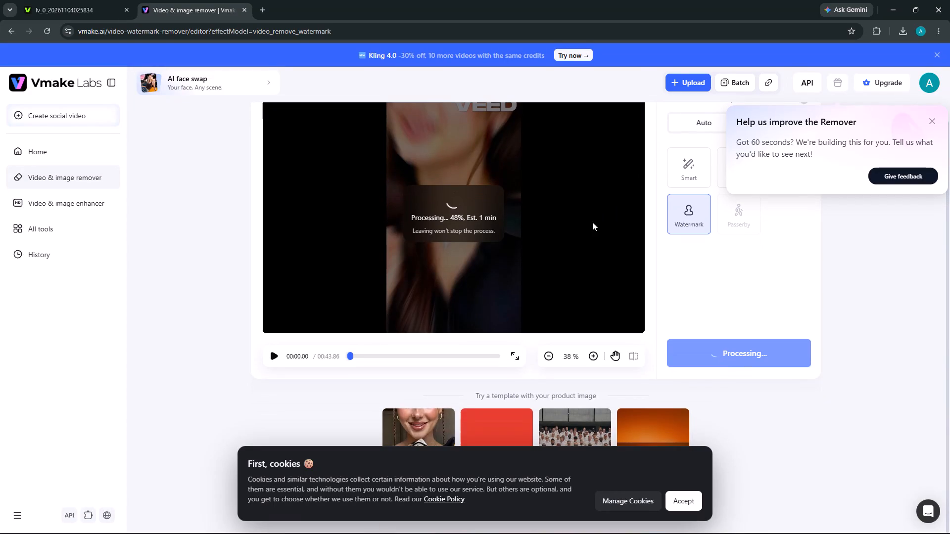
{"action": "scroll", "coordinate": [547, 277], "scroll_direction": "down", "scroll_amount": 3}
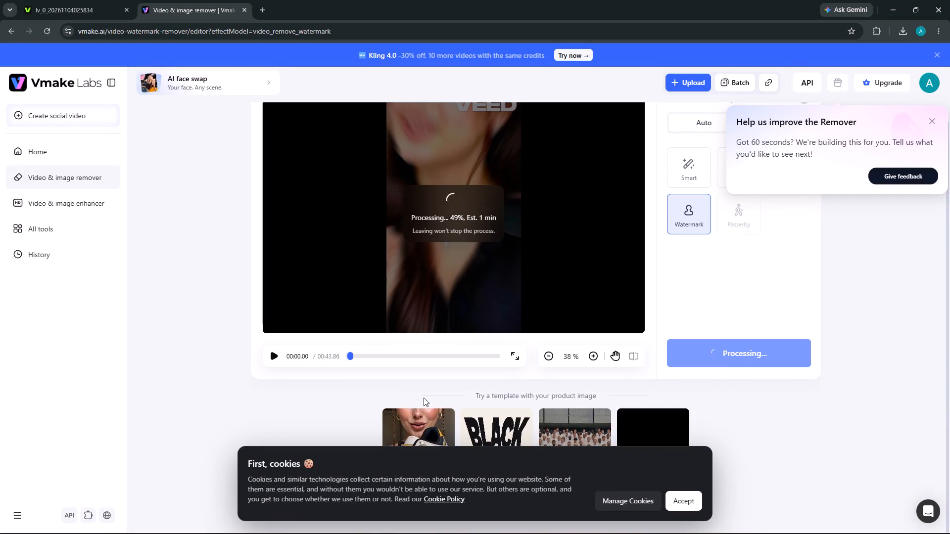
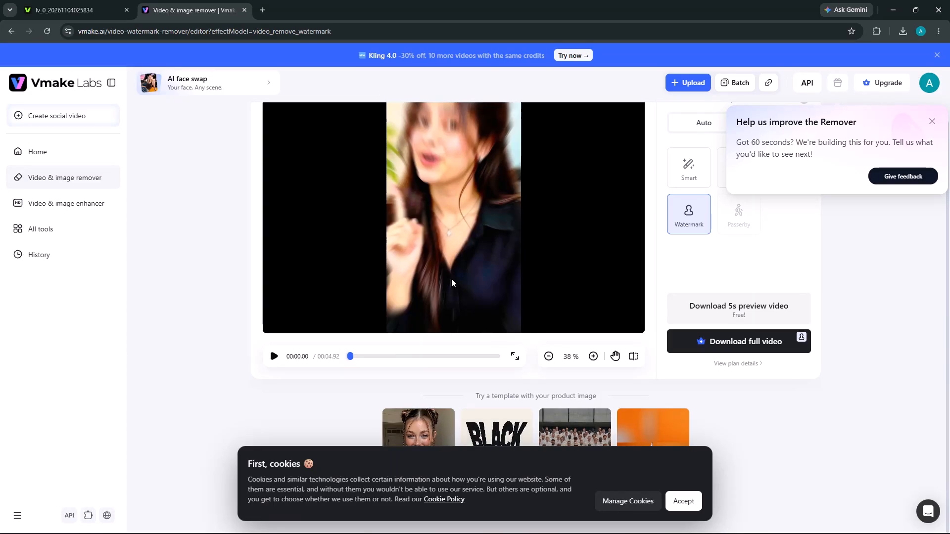
Play the processed preview through to the end to check the watermark removal.
{"action": "key", "text": "space"}
{"action": "left_click", "coordinate": [275, 352]}
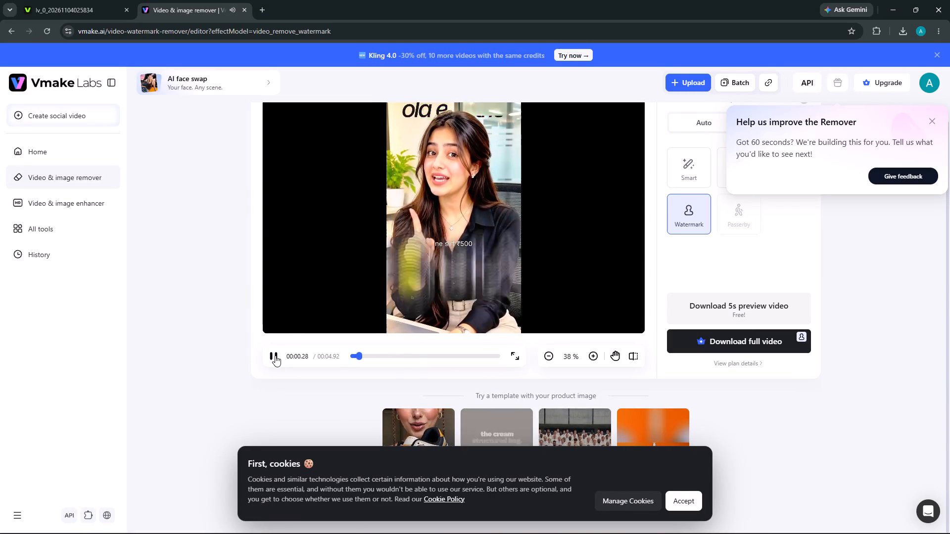
{"action": "left_click", "coordinate": [275, 356]}
{"action": "left_click", "coordinate": [275, 356]}
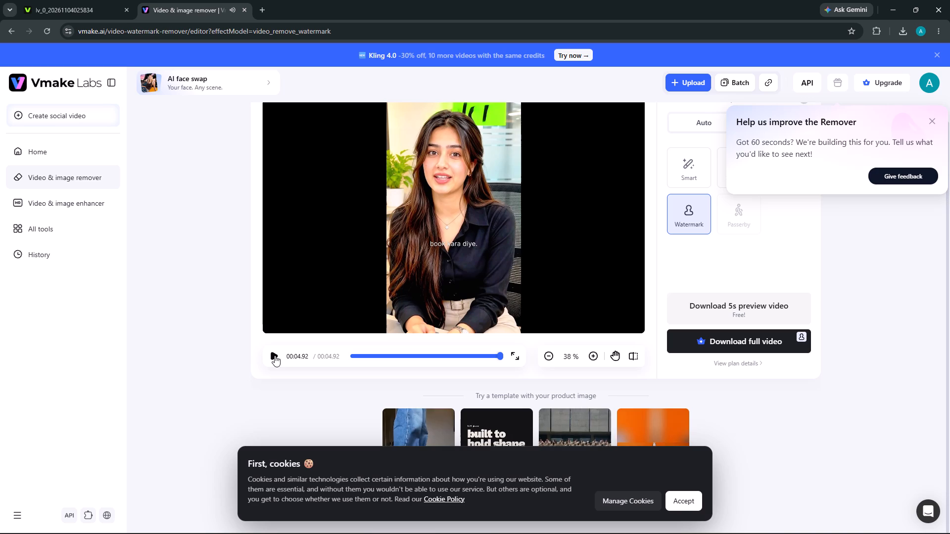
Dismiss the feedback request and choose Smart pro as the automatic removal mode.
{"action": "left_click", "coordinate": [678, 162]}
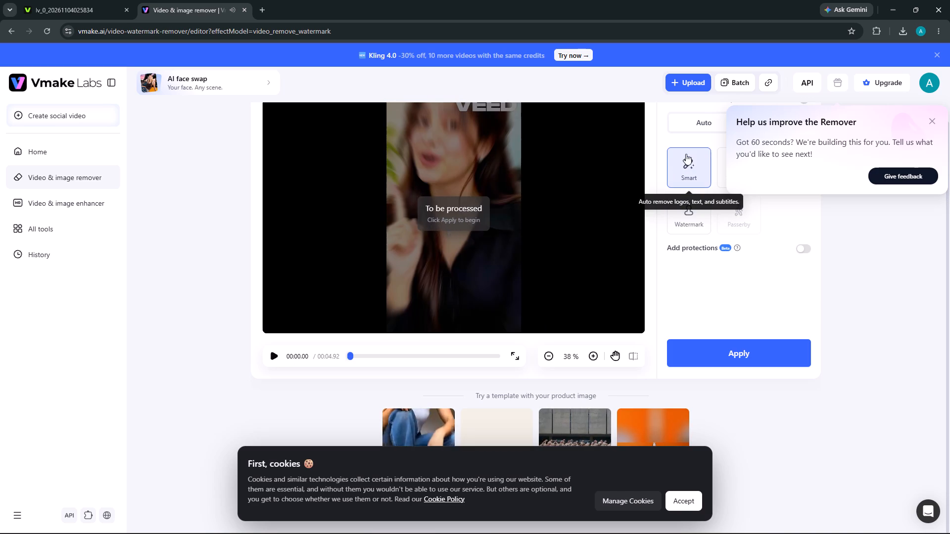
{"action": "left_click", "coordinate": [933, 119]}
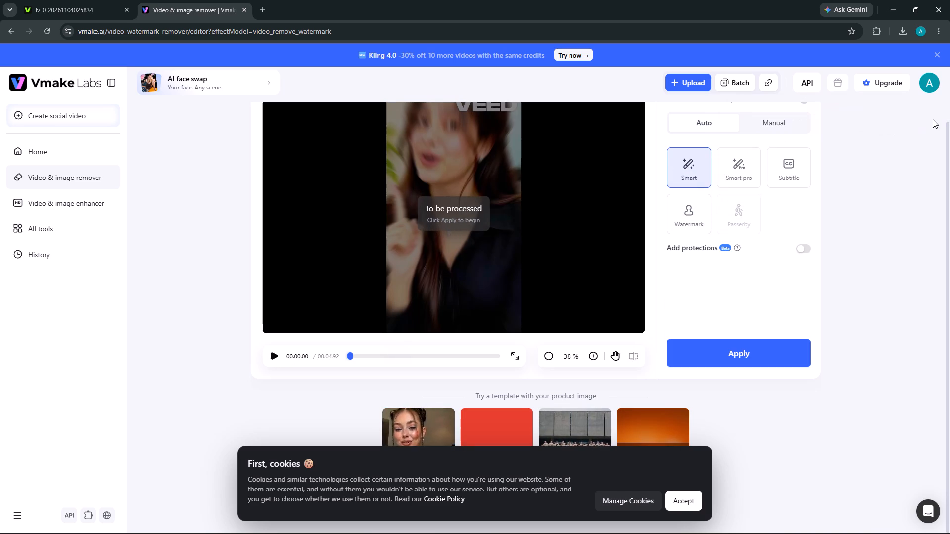
{"action": "left_click", "coordinate": [497, 188]}
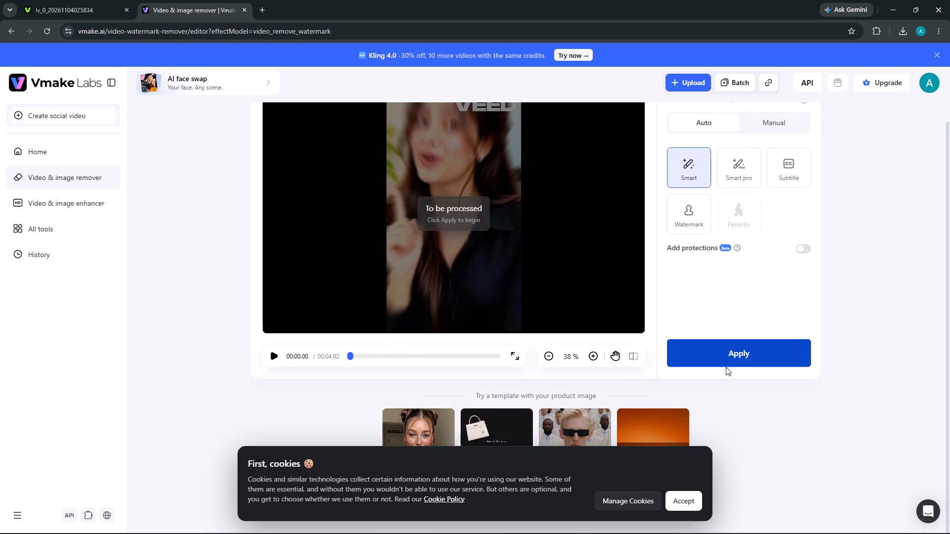
{"action": "left_click", "coordinate": [729, 169]}
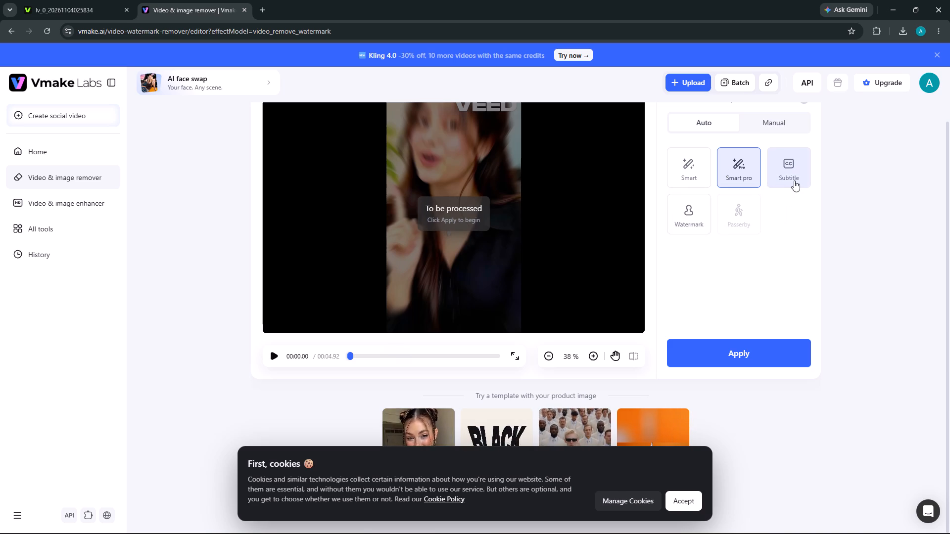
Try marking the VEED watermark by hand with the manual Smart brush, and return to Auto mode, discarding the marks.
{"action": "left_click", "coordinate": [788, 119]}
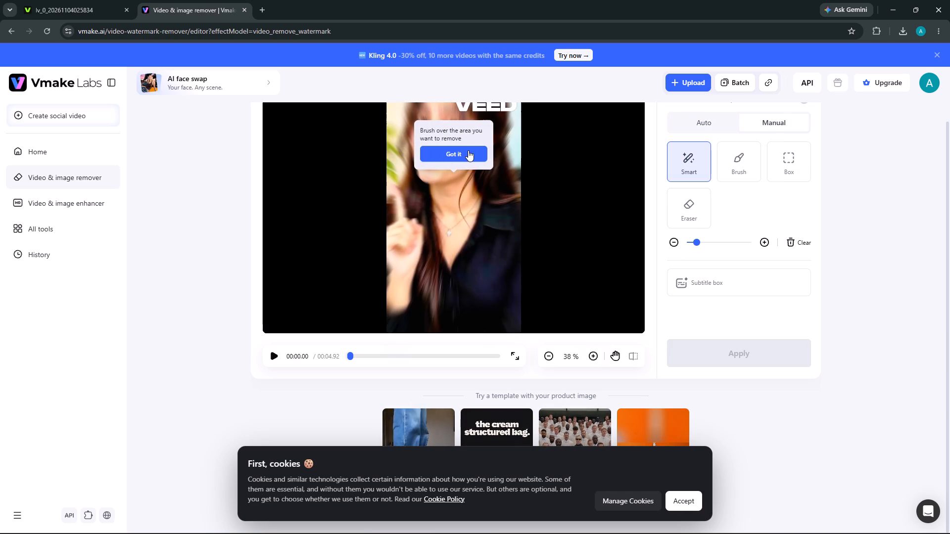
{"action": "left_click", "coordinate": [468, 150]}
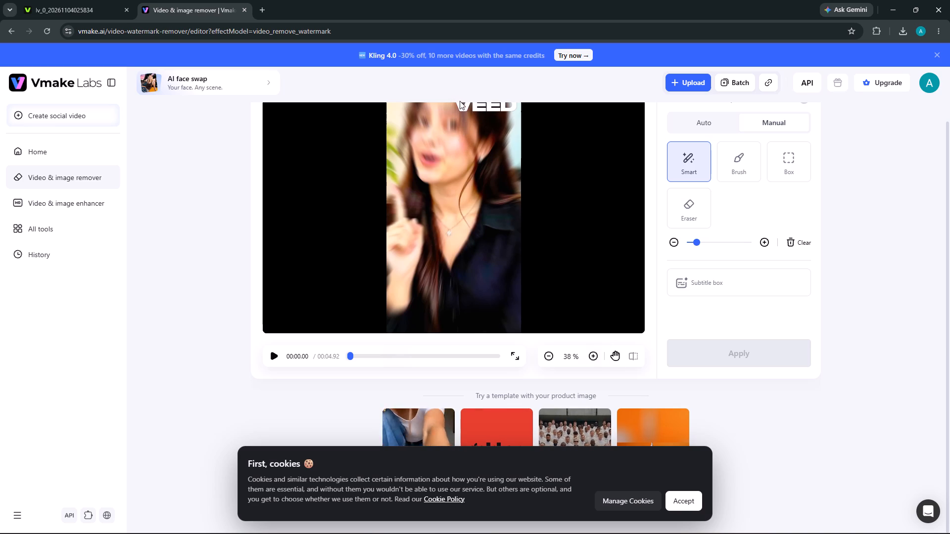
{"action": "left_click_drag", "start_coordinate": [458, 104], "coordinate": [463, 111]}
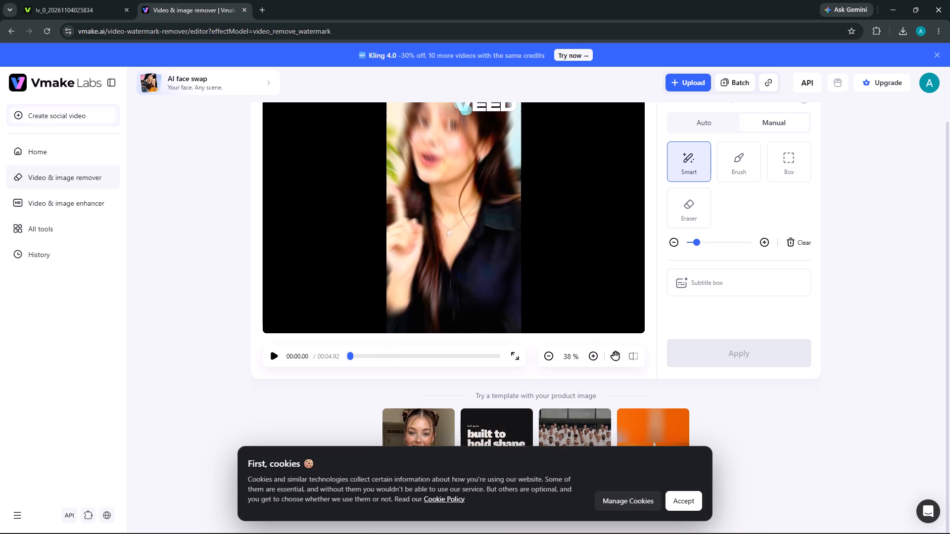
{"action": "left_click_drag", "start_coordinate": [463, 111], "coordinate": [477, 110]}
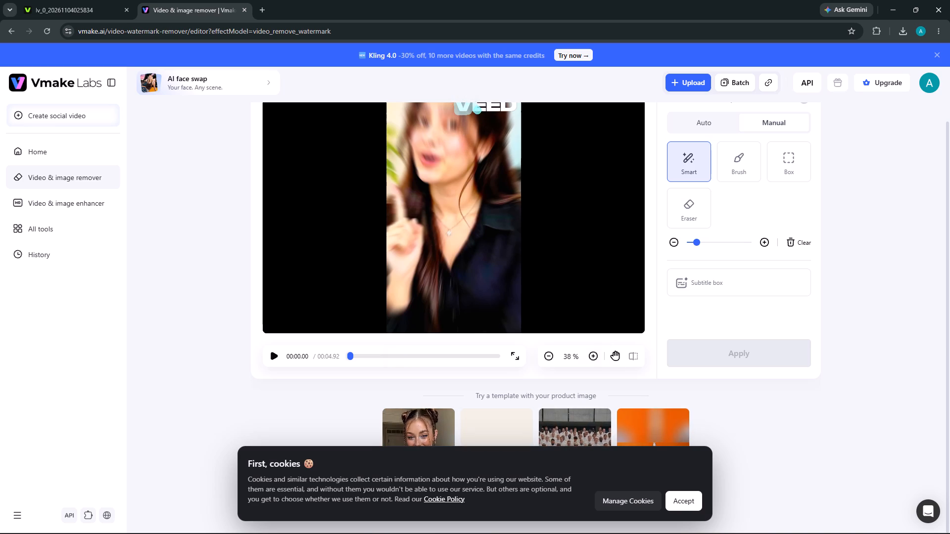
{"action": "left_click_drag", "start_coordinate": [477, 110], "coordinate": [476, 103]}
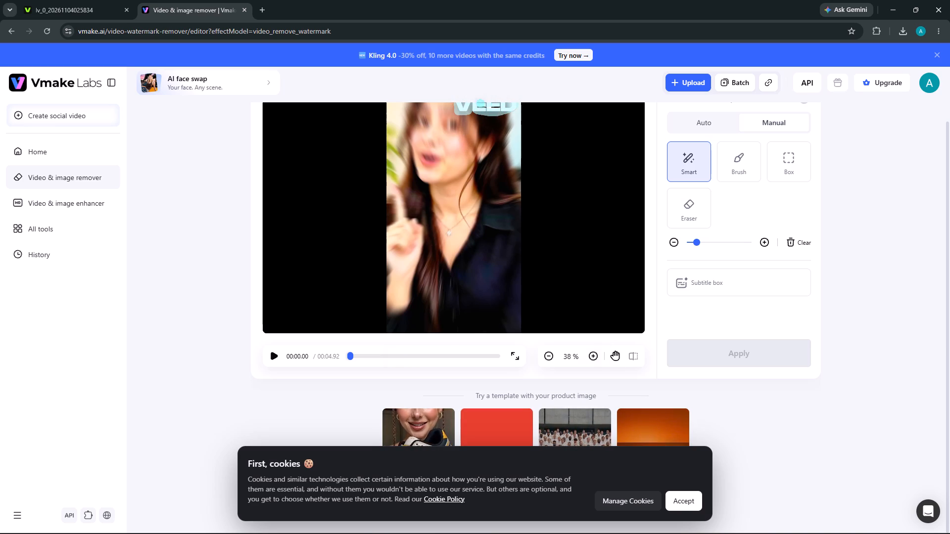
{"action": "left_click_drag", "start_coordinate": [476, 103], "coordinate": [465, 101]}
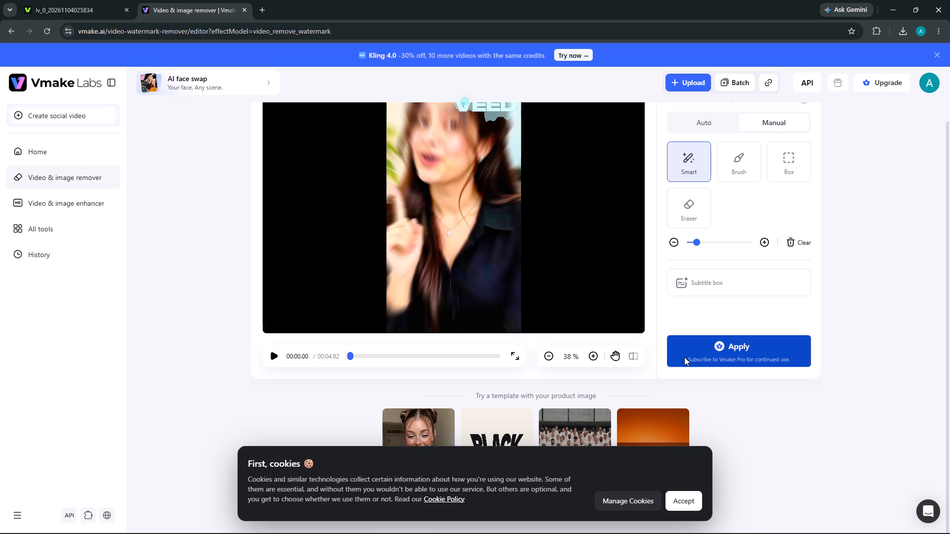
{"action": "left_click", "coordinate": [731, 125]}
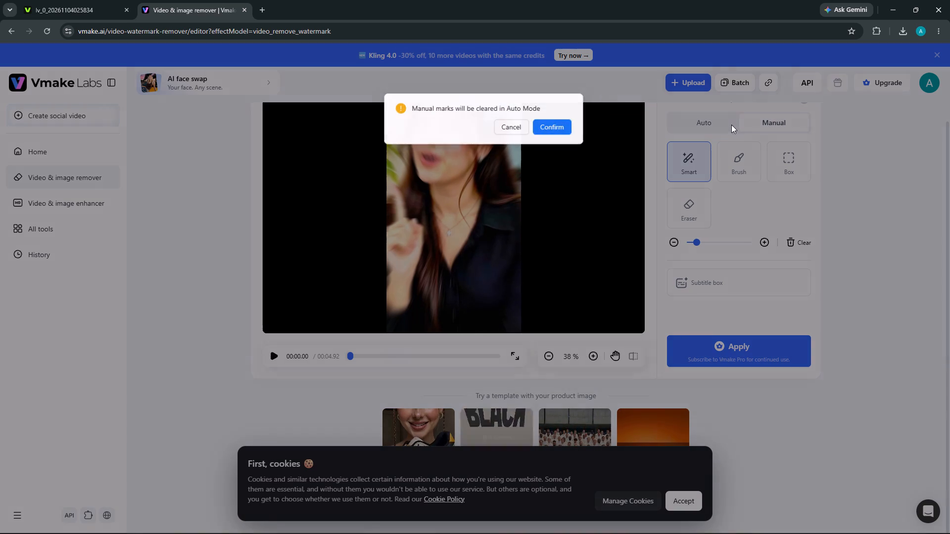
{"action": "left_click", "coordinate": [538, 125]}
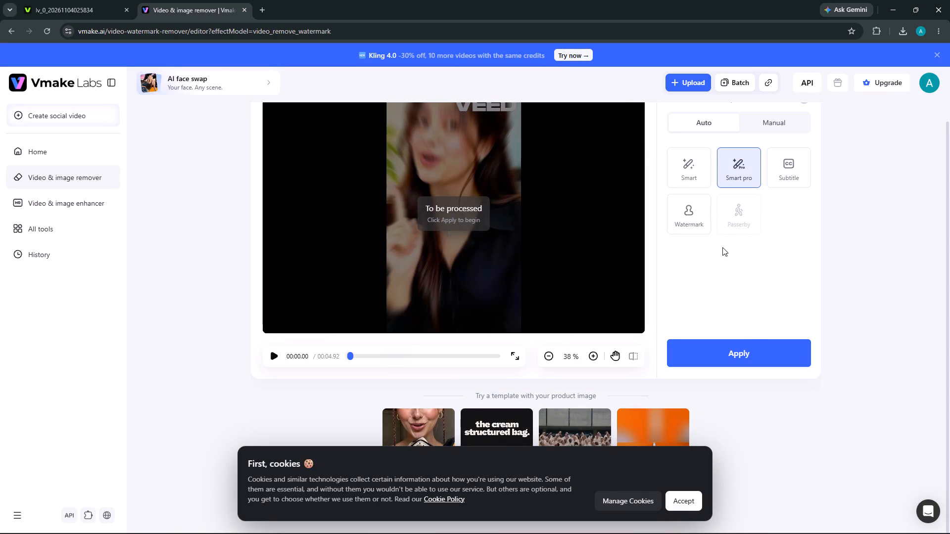
Apply the Smart pro removal to the video and accept the site's cookies.
{"action": "left_click", "coordinate": [758, 356]}
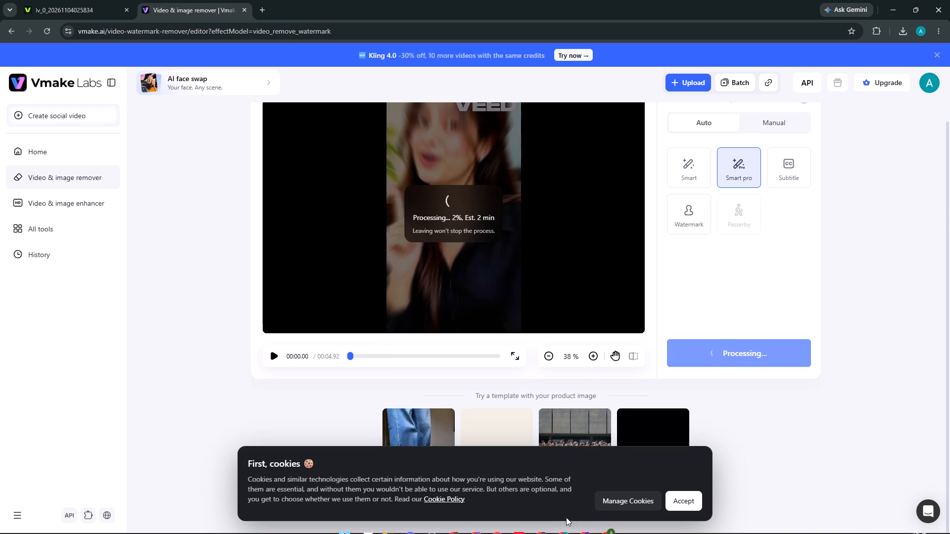
{"action": "left_click", "coordinate": [690, 501]}
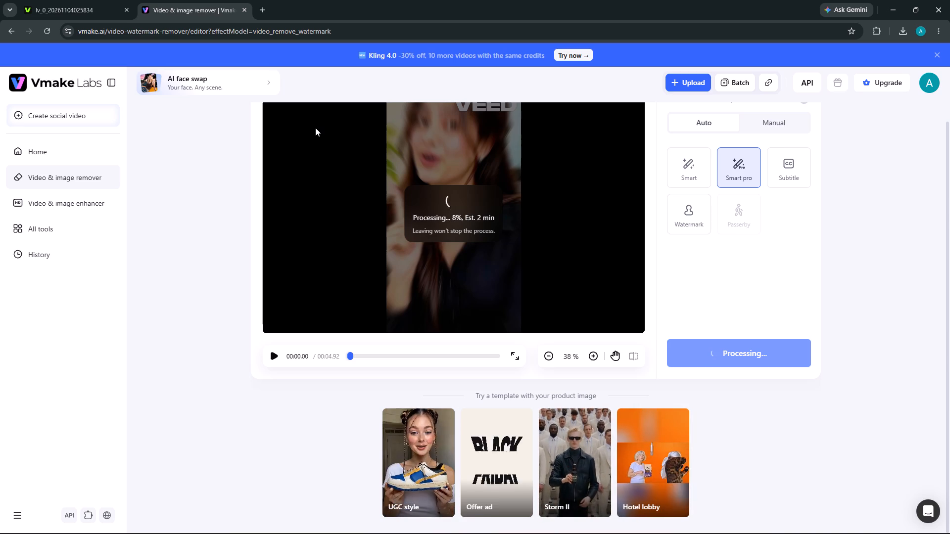
Switch to the VEED export page and play the watermarked video to review it.
{"action": "left_click", "coordinate": [112, 0]}
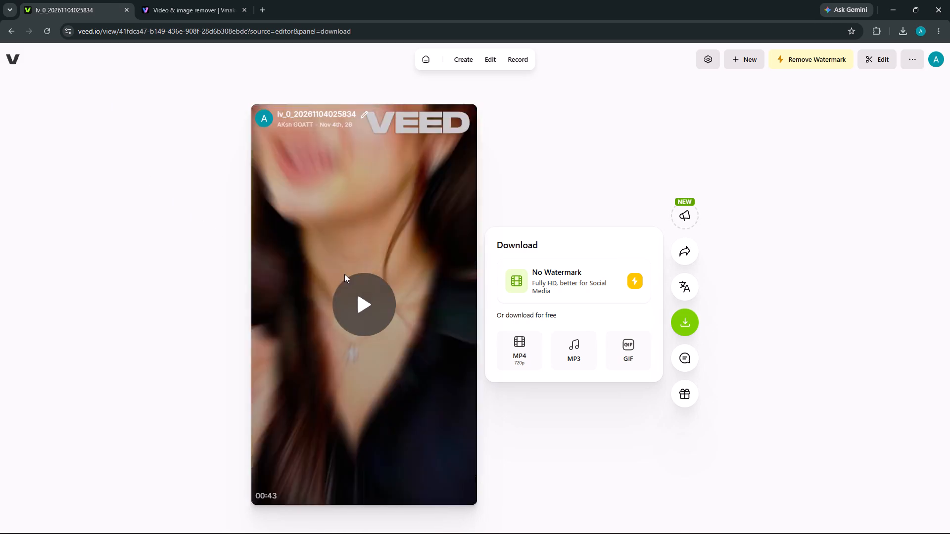
{"action": "left_click", "coordinate": [376, 288]}
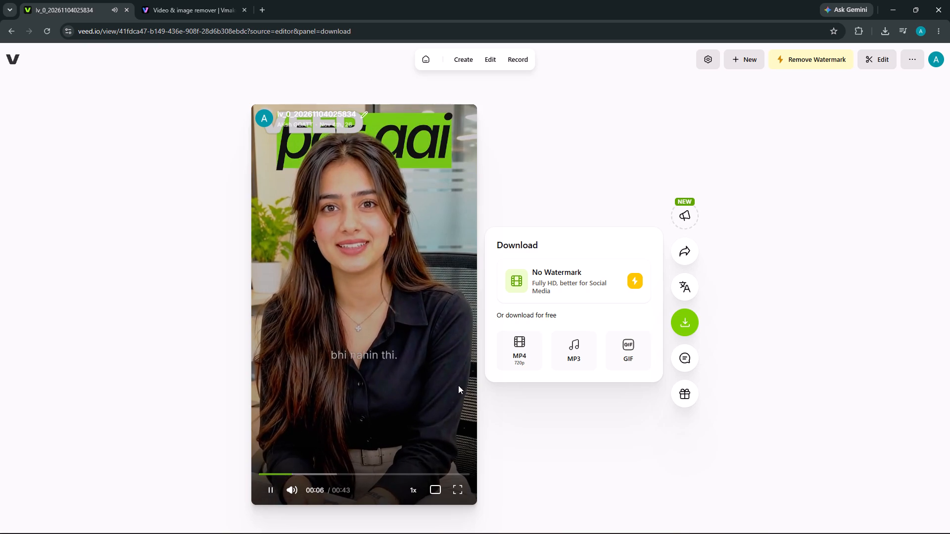
{"action": "left_click", "coordinate": [589, 281]}
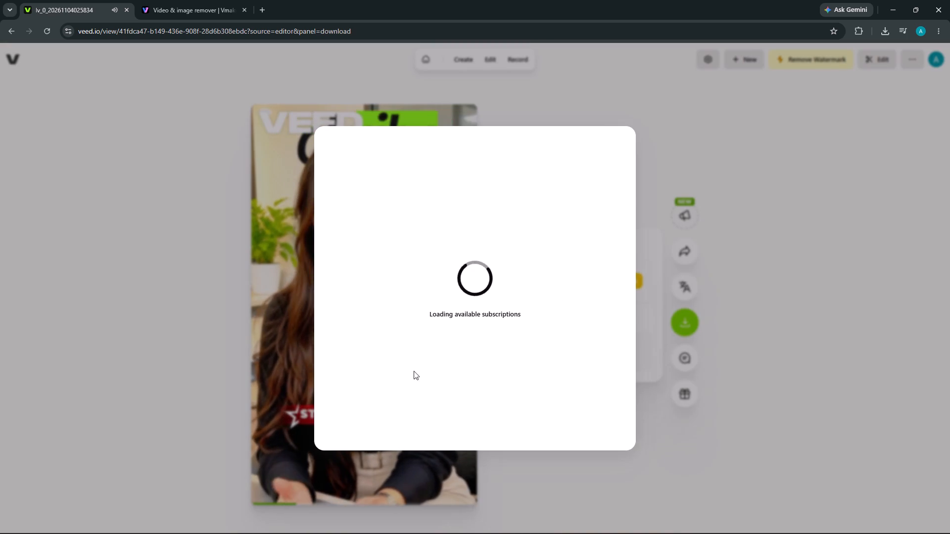
{"action": "left_click", "coordinate": [266, 469]}
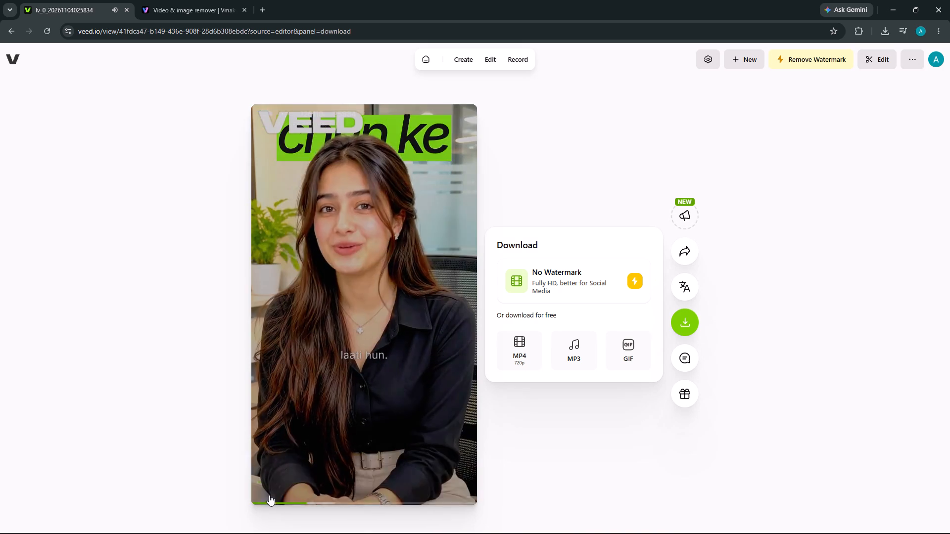
{"action": "left_click", "coordinate": [269, 495]}
Examine VEED's Creator and Pro plans for watermark-free download, comparing Creator at 12,000 and 6,000 credits, and close the offer.
{"action": "left_click", "coordinate": [553, 282]}
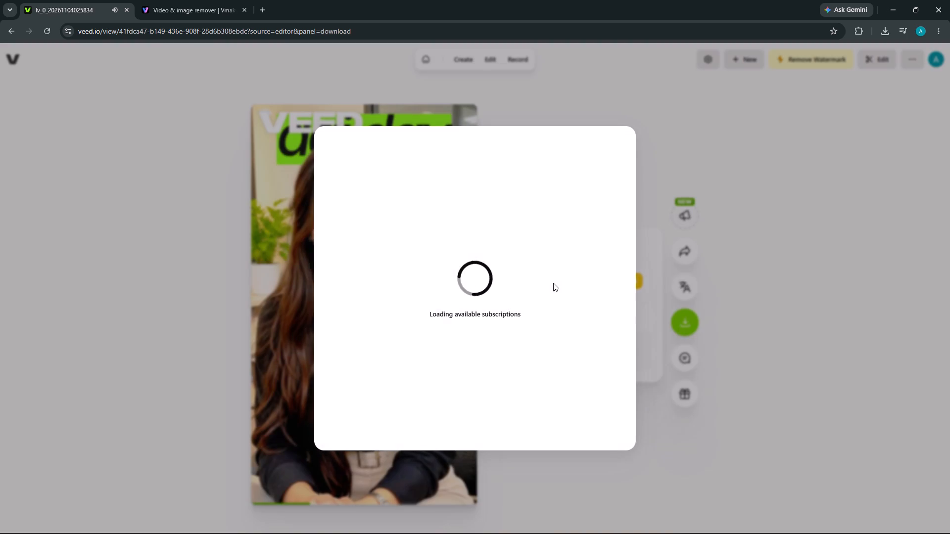
{"action": "scroll", "coordinate": [399, 362], "scroll_direction": "down", "scroll_amount": 1}
{"action": "scroll", "coordinate": [394, 354], "scroll_direction": "up", "scroll_amount": 2}
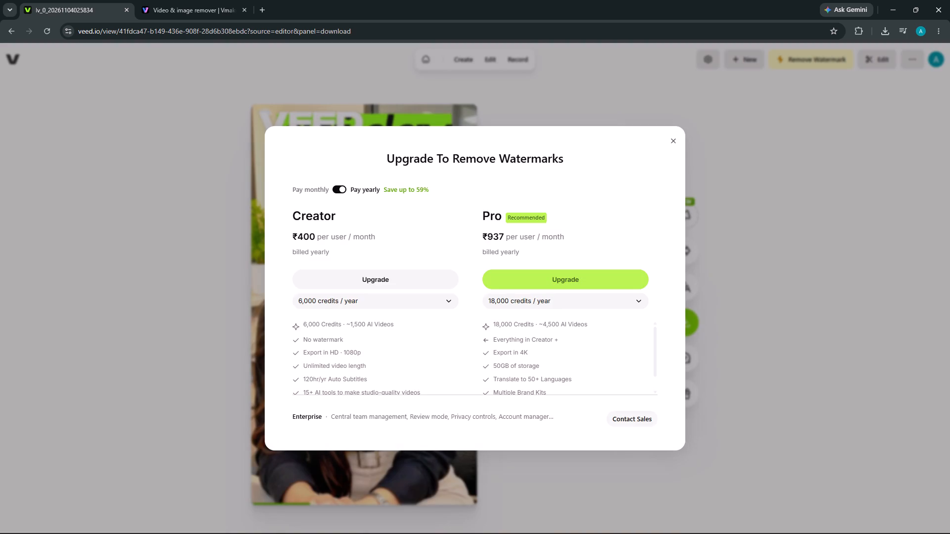
{"action": "scroll", "coordinate": [324, 346], "scroll_direction": "down", "scroll_amount": 1}
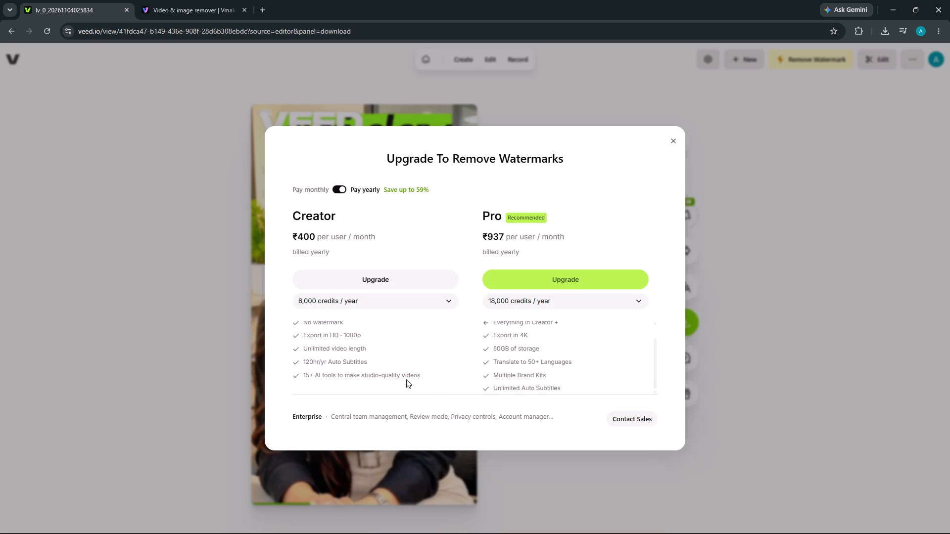
{"action": "scroll", "coordinate": [436, 386], "scroll_direction": "up", "scroll_amount": 5}
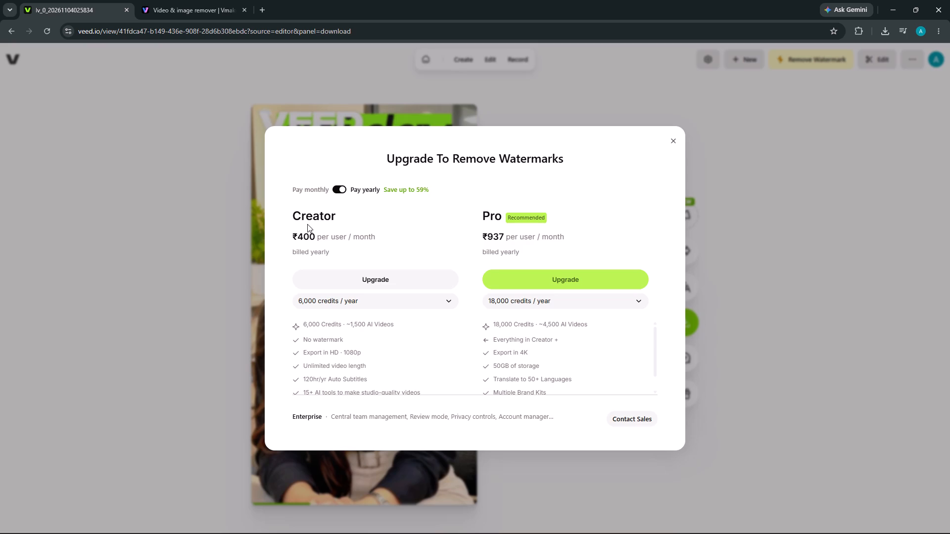
{"action": "left_click", "coordinate": [376, 292]}
{"action": "left_click", "coordinate": [377, 297]}
{"action": "left_click", "coordinate": [363, 337]}
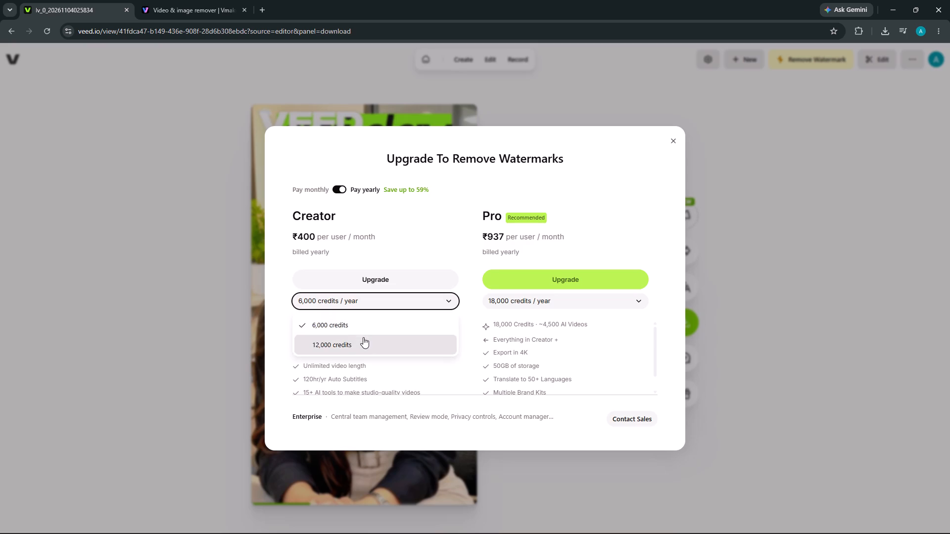
{"action": "left_click", "coordinate": [363, 298]}
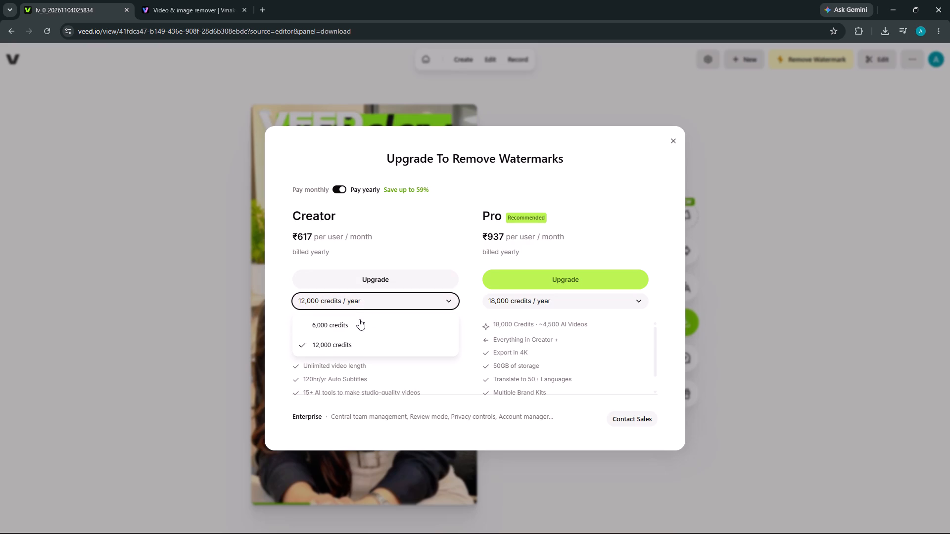
{"action": "left_click", "coordinate": [359, 320]}
{"action": "left_click", "coordinate": [674, 141]}
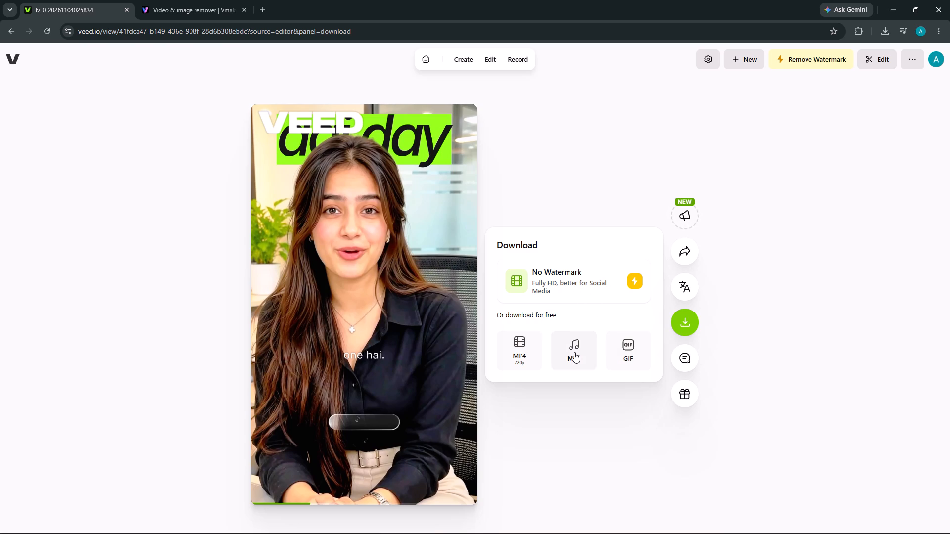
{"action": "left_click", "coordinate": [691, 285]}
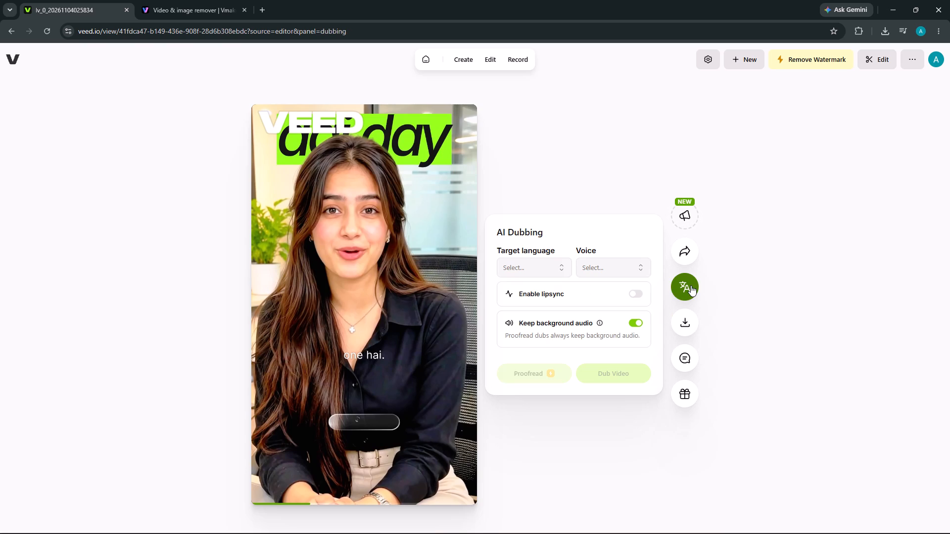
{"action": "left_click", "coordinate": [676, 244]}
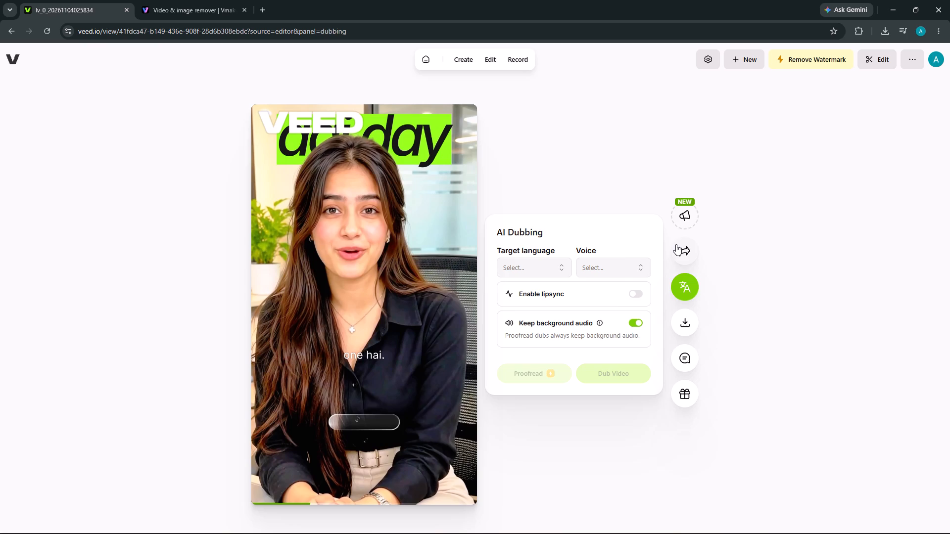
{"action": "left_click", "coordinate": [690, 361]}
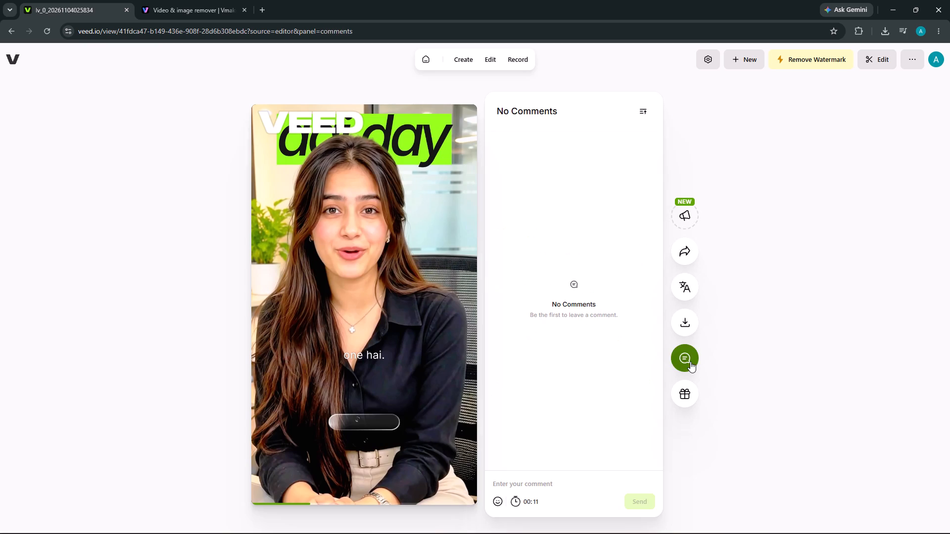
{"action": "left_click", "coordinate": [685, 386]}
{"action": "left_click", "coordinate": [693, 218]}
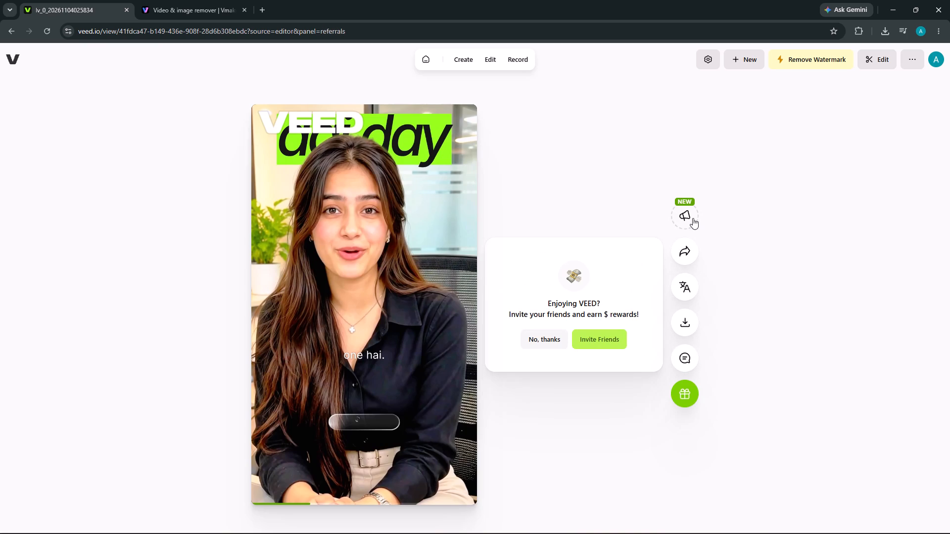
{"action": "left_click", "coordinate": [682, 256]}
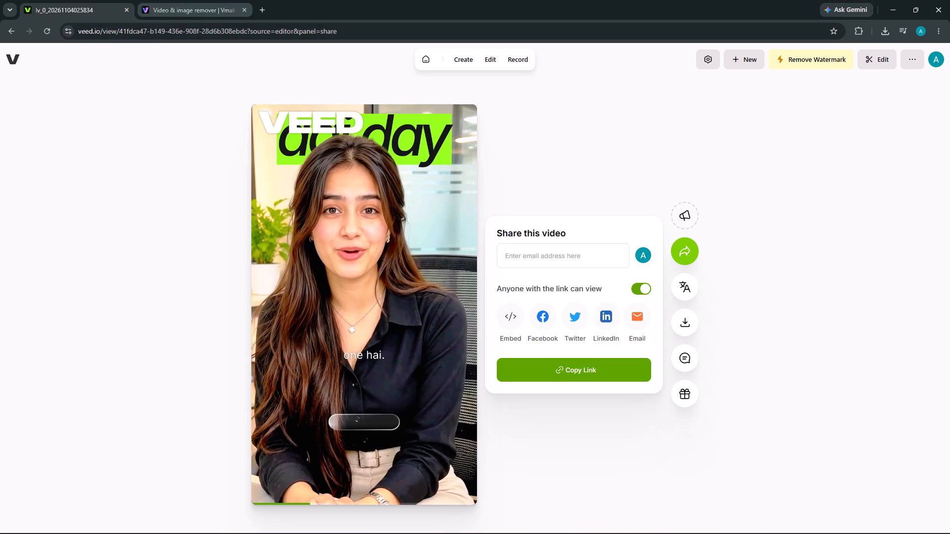
Switch back to Vmake and check the progress of the Smart pro removal.
{"action": "left_click", "coordinate": [183, 1]}
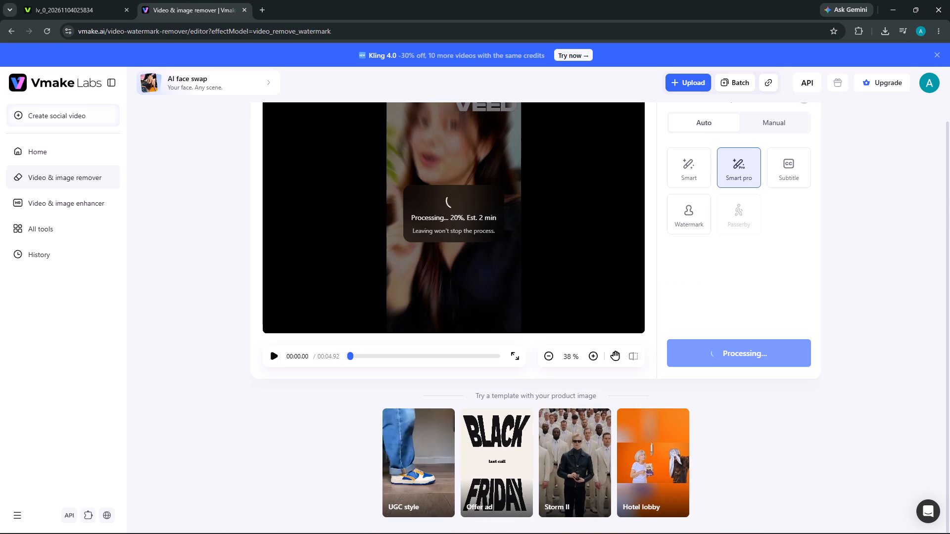
Search Google for "watermark remover from video" in a new browser tab.
{"action": "left_click", "coordinate": [258, 7]}
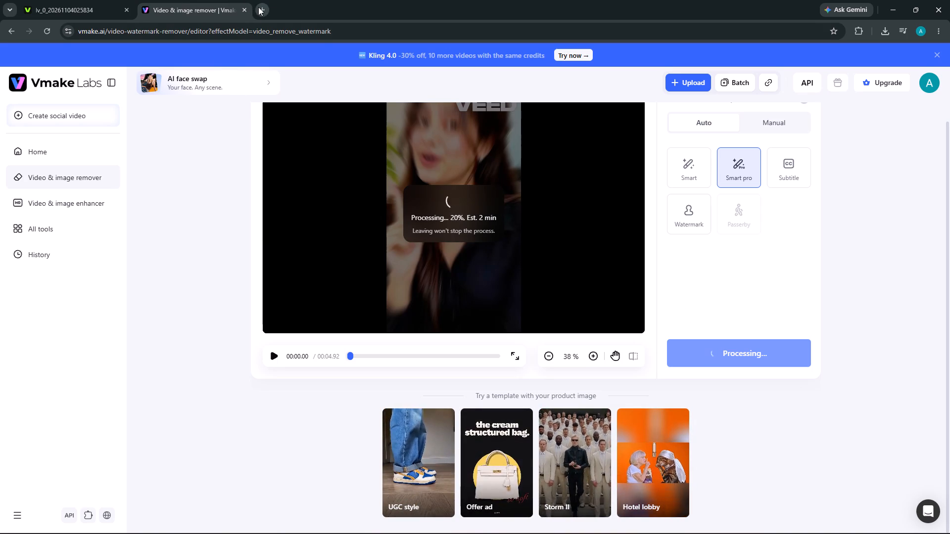
{"action": "left_click", "coordinate": [428, 192]}
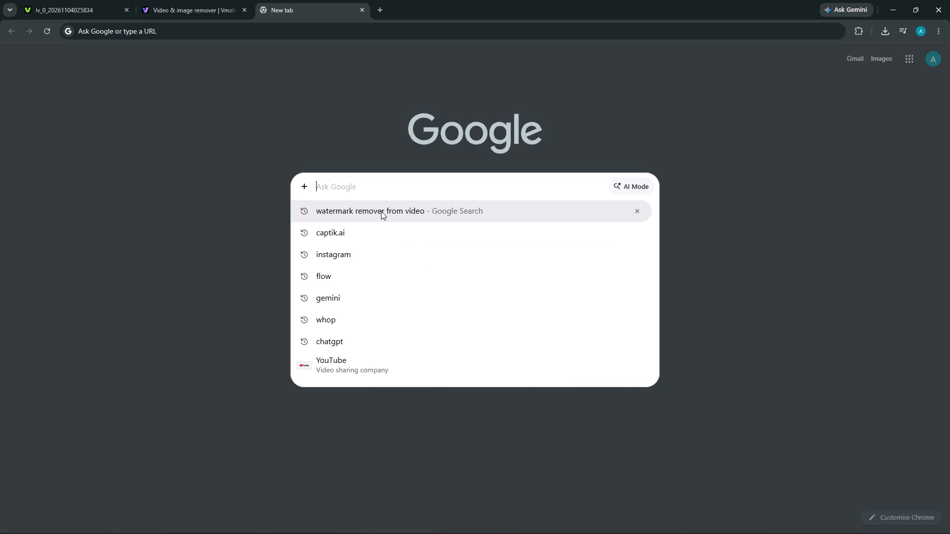
{"action": "left_click", "coordinate": [381, 211]}
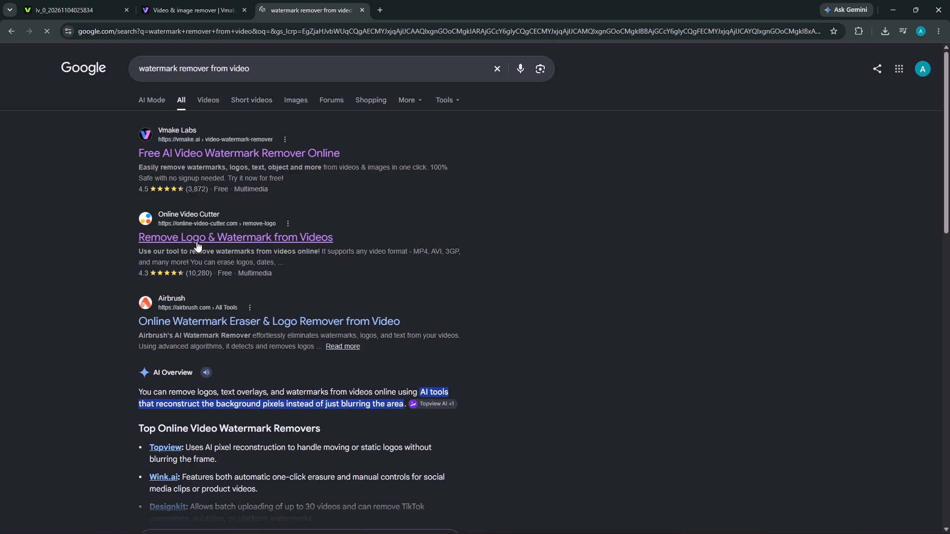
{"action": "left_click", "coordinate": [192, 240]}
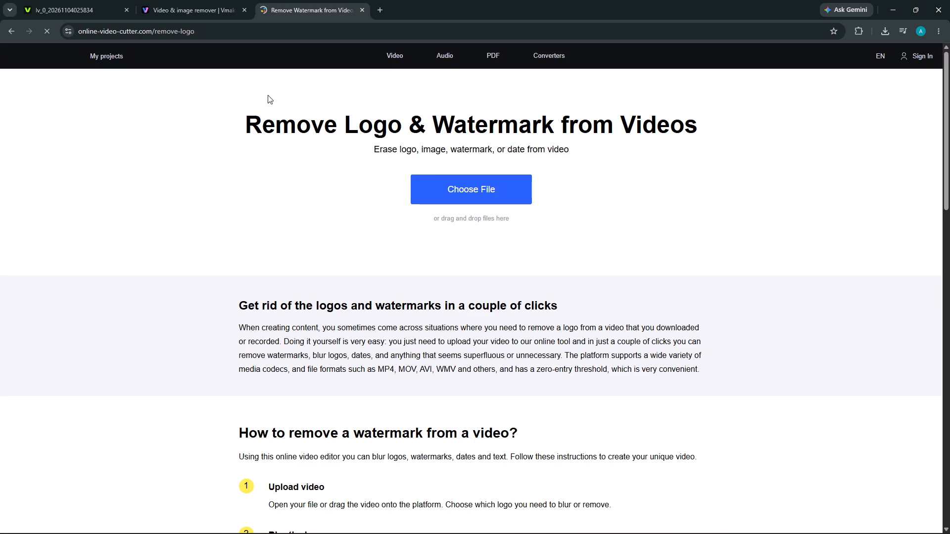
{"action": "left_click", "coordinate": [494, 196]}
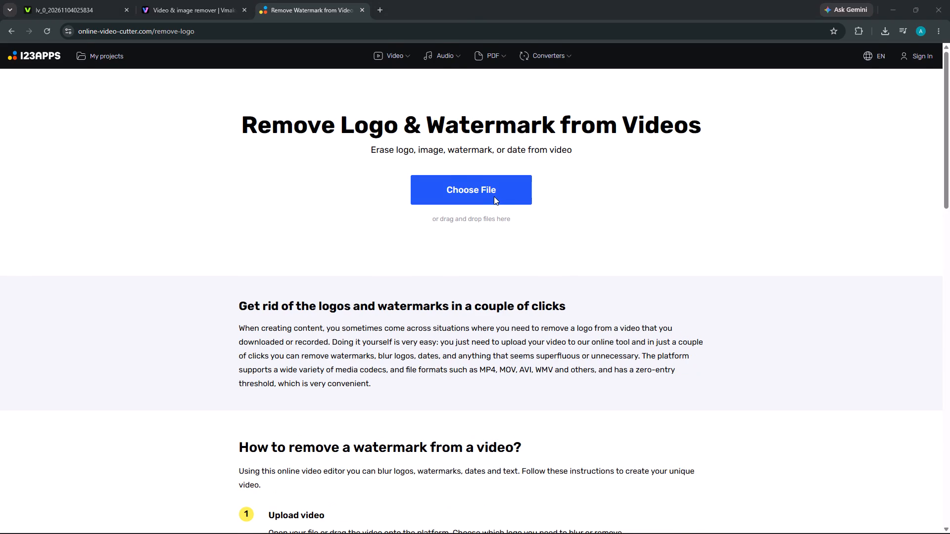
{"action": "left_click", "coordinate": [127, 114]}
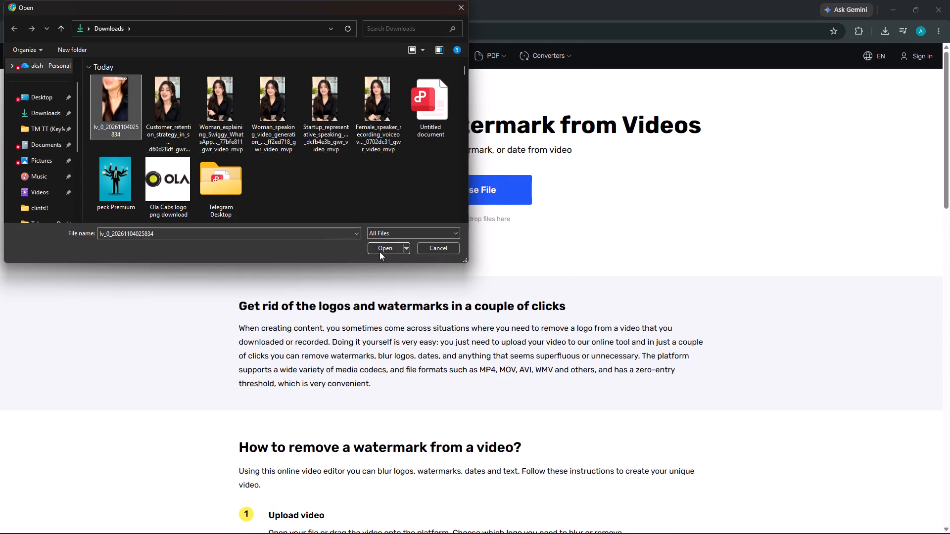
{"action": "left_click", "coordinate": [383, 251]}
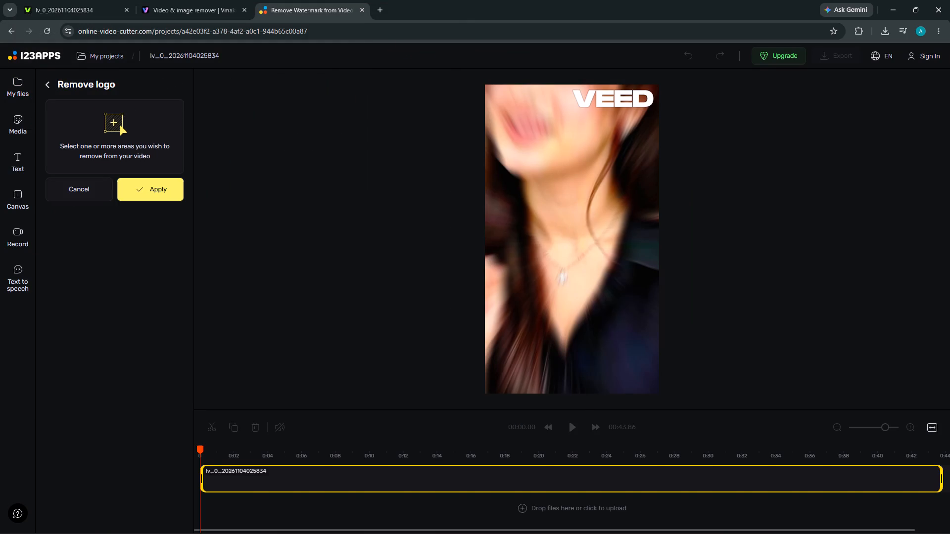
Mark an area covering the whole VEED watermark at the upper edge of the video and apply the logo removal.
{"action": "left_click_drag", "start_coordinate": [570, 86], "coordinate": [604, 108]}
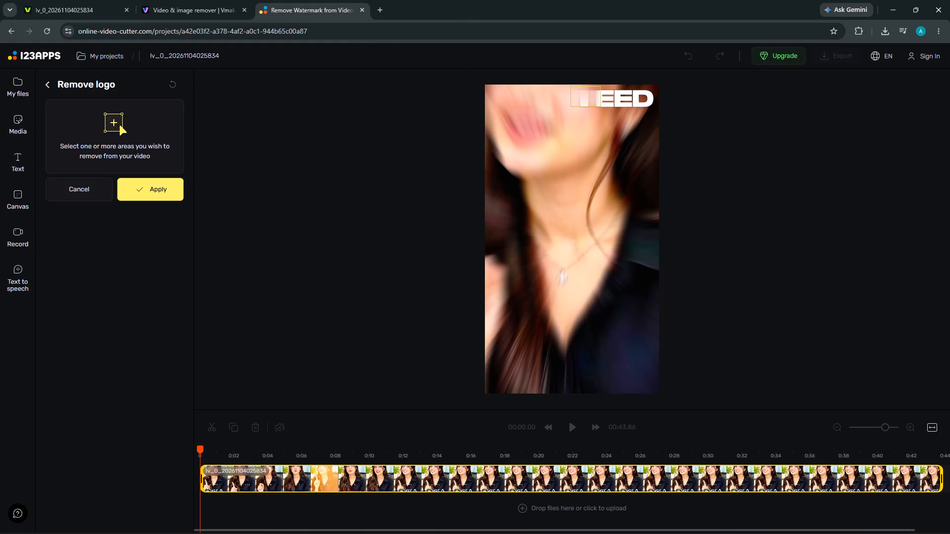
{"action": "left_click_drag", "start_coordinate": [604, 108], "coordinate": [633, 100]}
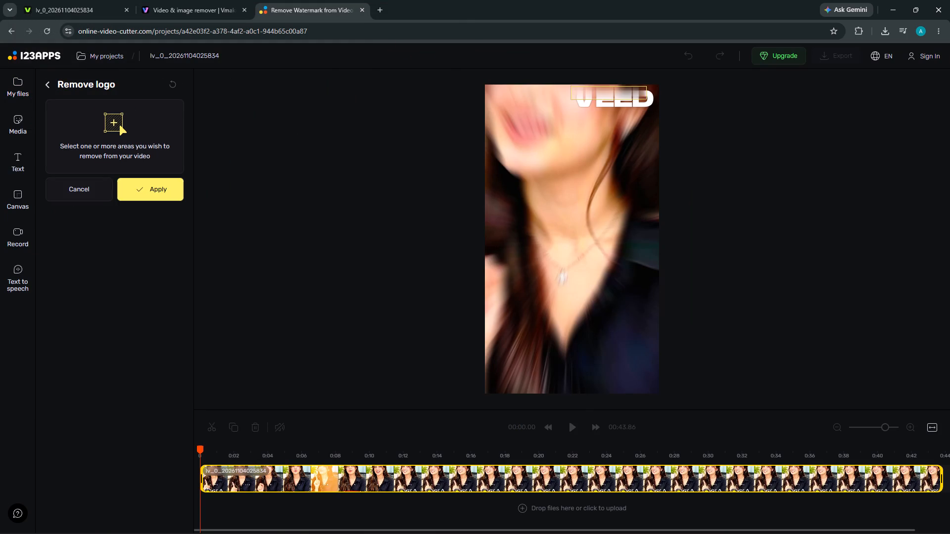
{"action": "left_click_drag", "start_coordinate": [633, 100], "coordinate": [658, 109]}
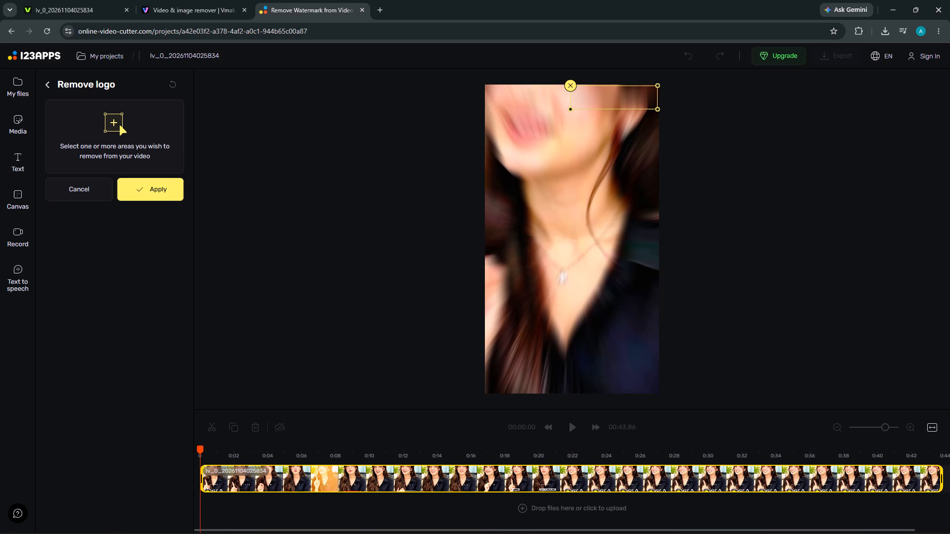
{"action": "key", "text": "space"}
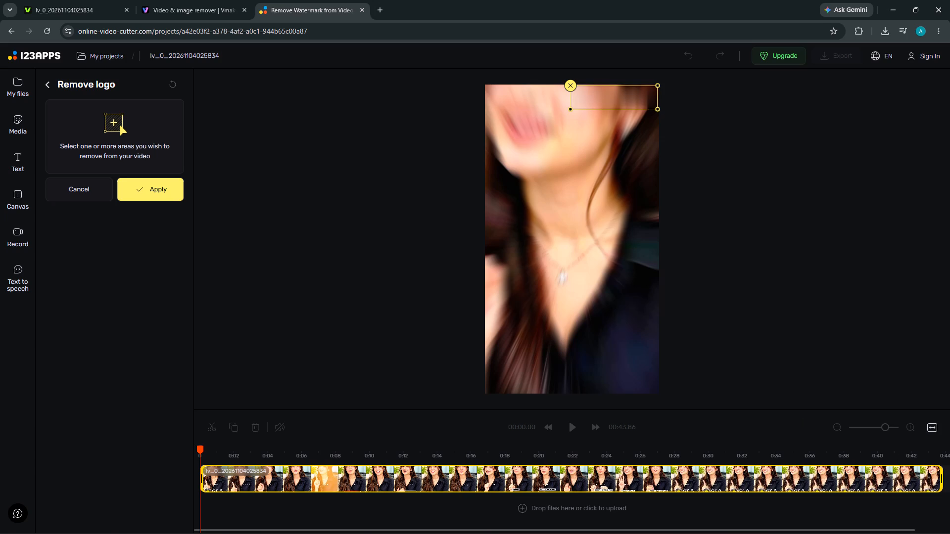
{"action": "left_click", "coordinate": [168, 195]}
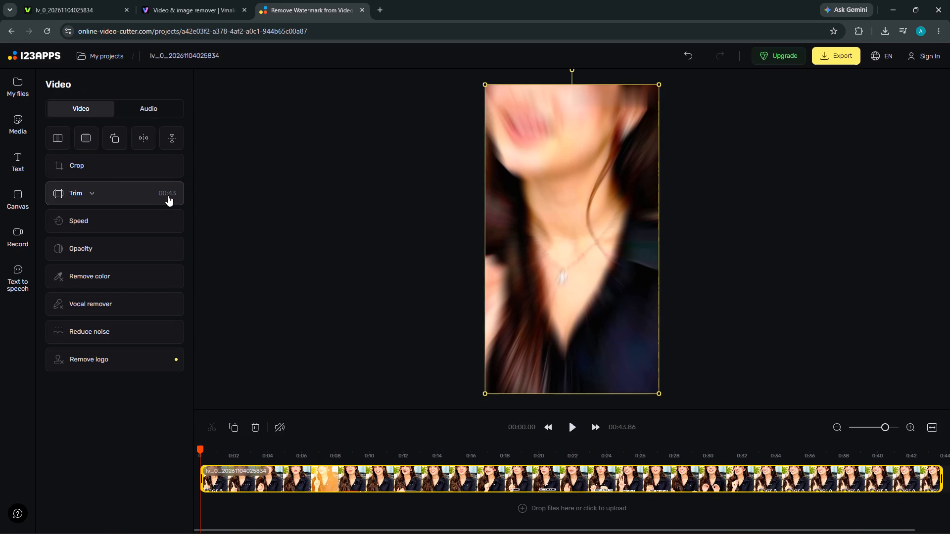
Play the first few seconds of the processed video to review the logo removal, and pause it.
{"action": "key", "text": "space"}
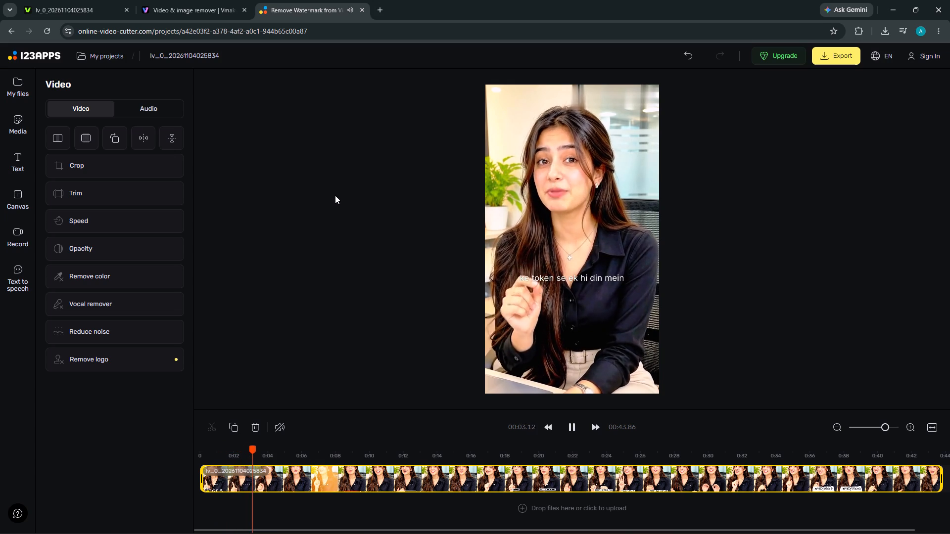
{"action": "key", "text": "space"}
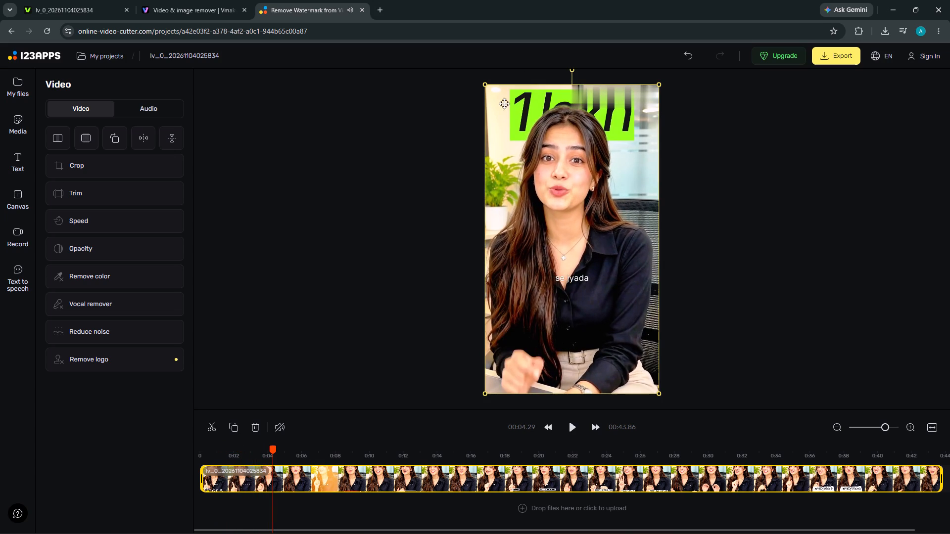
Check the progress of the Smart pro removal in Vmake and return to the Online Video Cutter project.
{"action": "left_click", "coordinate": [218, 0]}
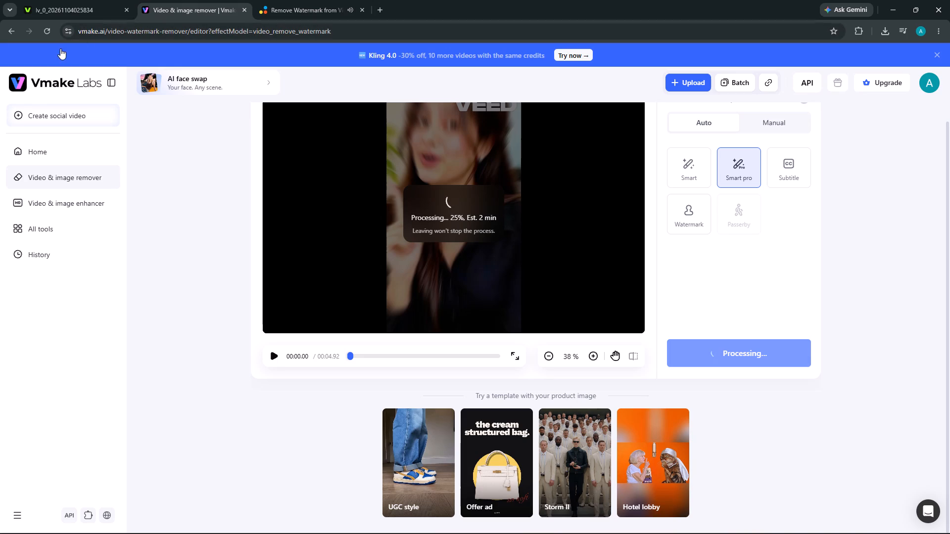
{"action": "left_click", "coordinate": [276, 0]}
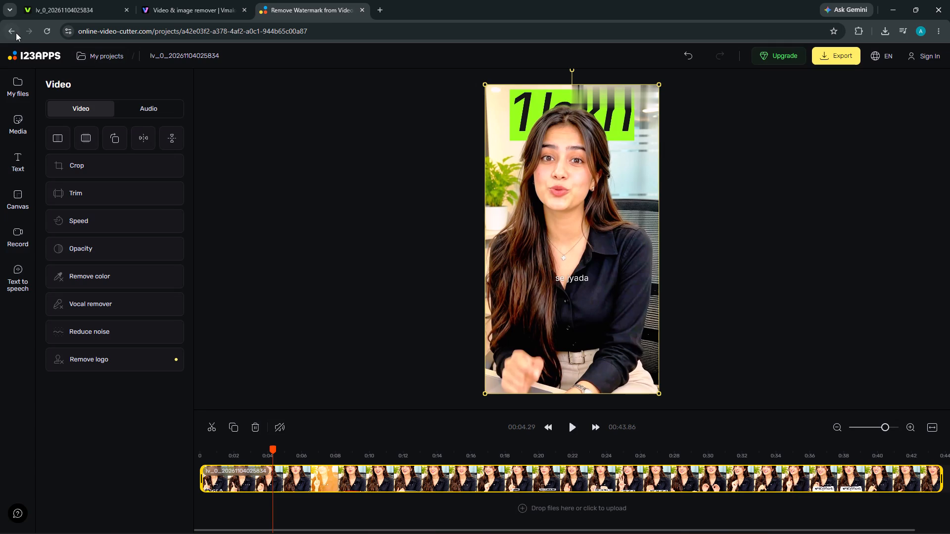
Return to the search results, open Airbrush's AI Video Watermark Remover and upload the speaker video from Downloads.
{"action": "left_click", "coordinate": [16, 33]}
{"action": "left_click", "coordinate": [8, 33]}
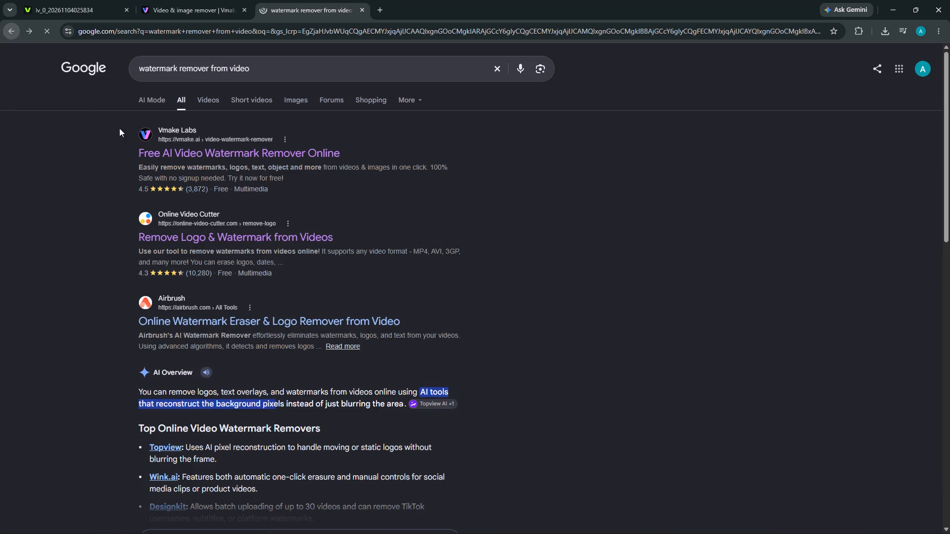
{"action": "left_click", "coordinate": [198, 313]}
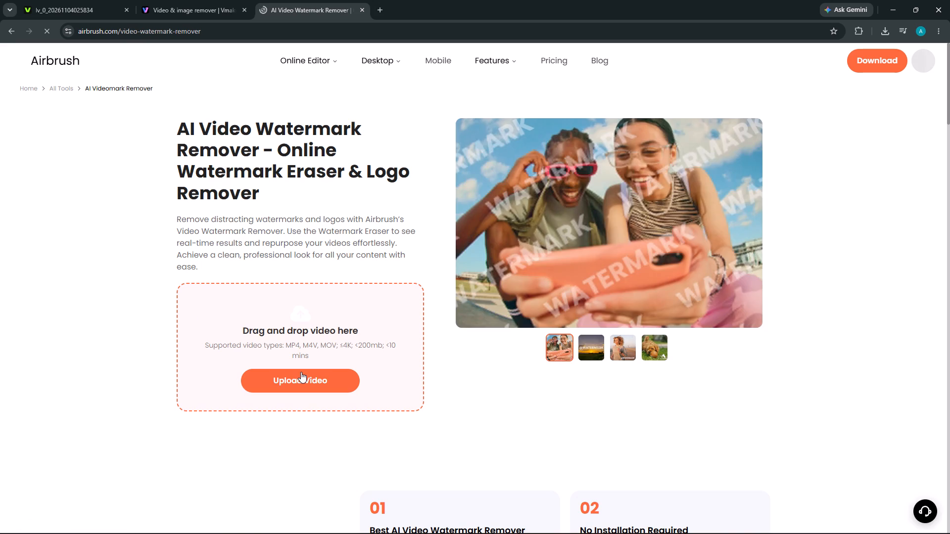
{"action": "left_click", "coordinate": [301, 372]}
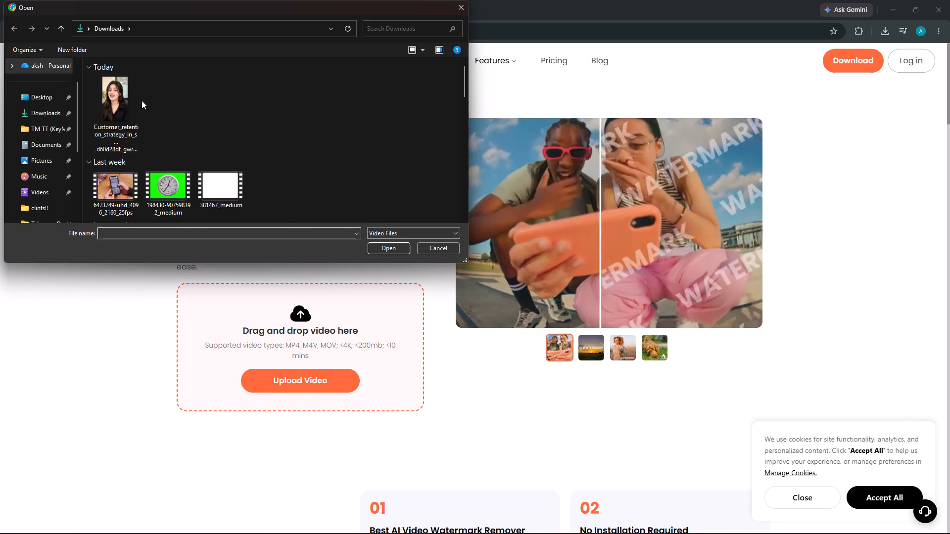
{"action": "left_click", "coordinate": [117, 106]}
{"action": "left_click", "coordinate": [395, 246]}
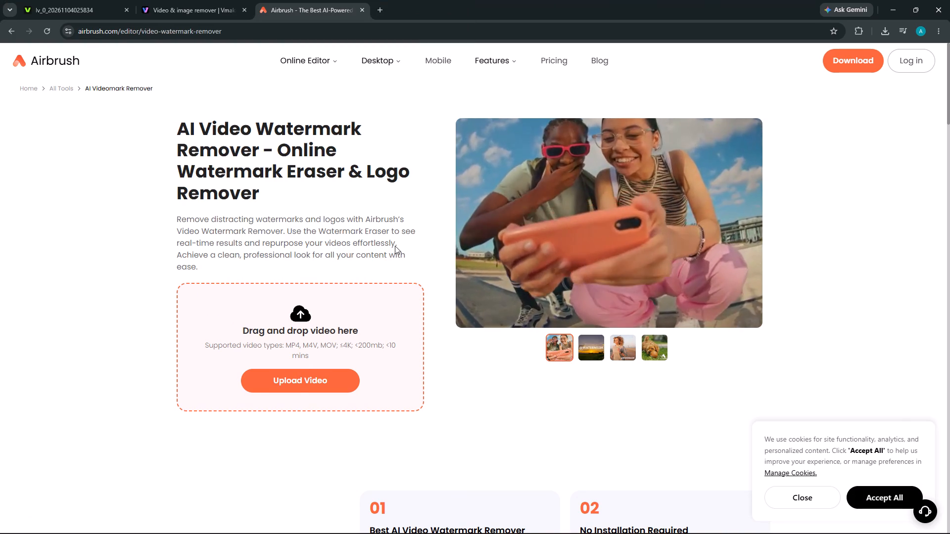
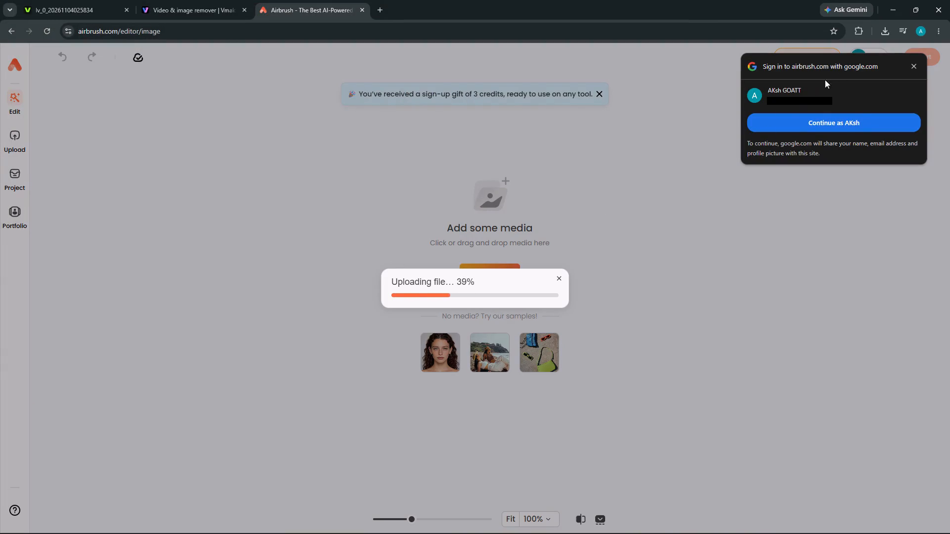
Dismiss the Google sign-in prompt, check the Smart pro removal progress in Vmake and return to Airbrush.
{"action": "left_click", "coordinate": [917, 64]}
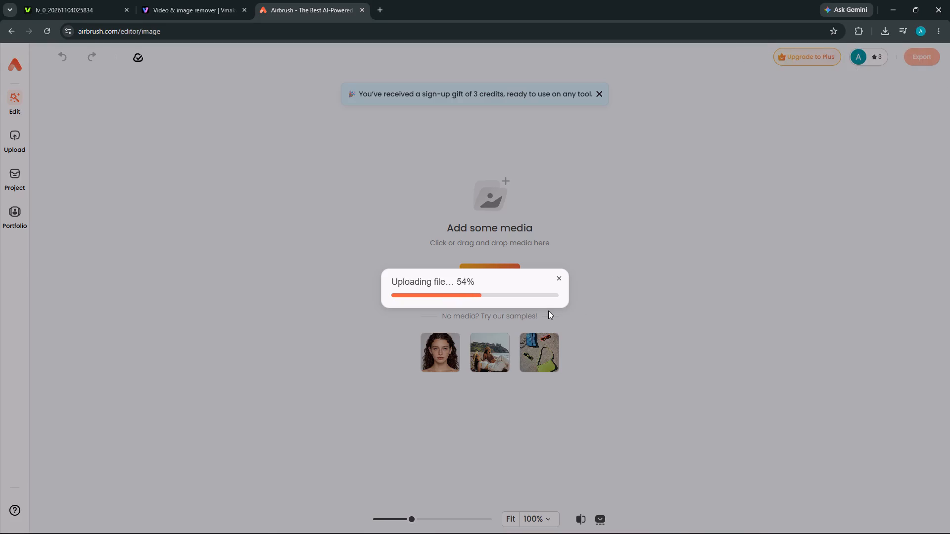
{"action": "left_click", "coordinate": [186, 0]}
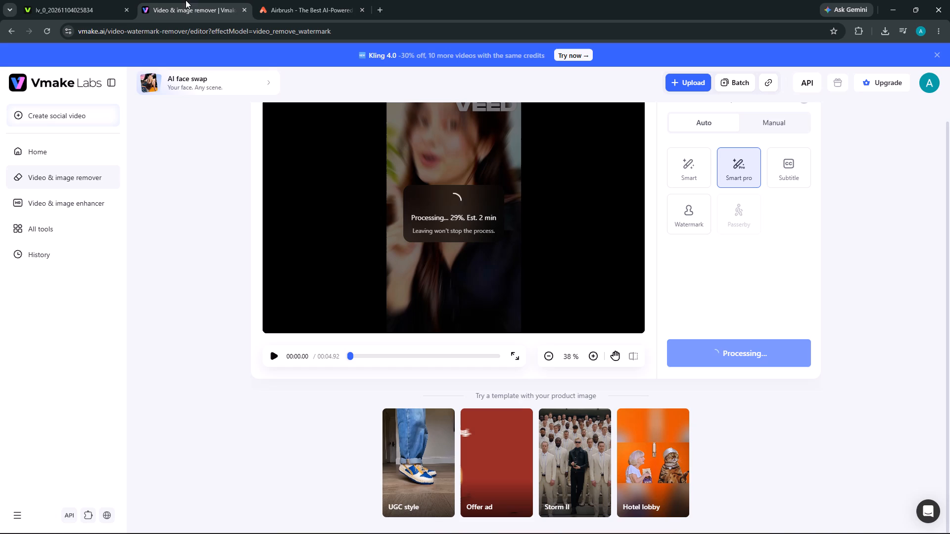
{"action": "left_click", "coordinate": [308, 0]}
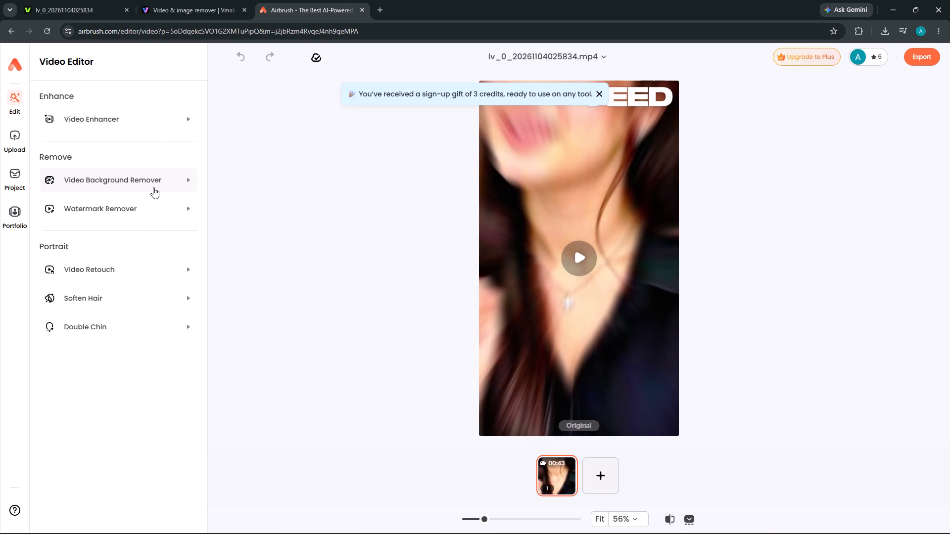
Start Airbrush's Watermark Remover in Auto mode on the uploaded speaker video and dismiss the sign-up gift notice.
{"action": "left_click", "coordinate": [163, 210]}
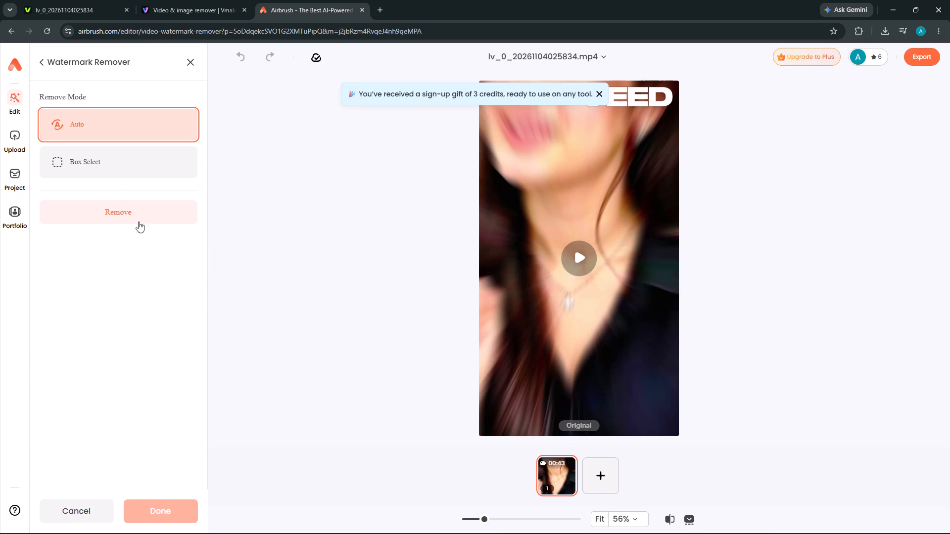
{"action": "left_click", "coordinate": [140, 137]}
{"action": "left_click", "coordinate": [118, 212]}
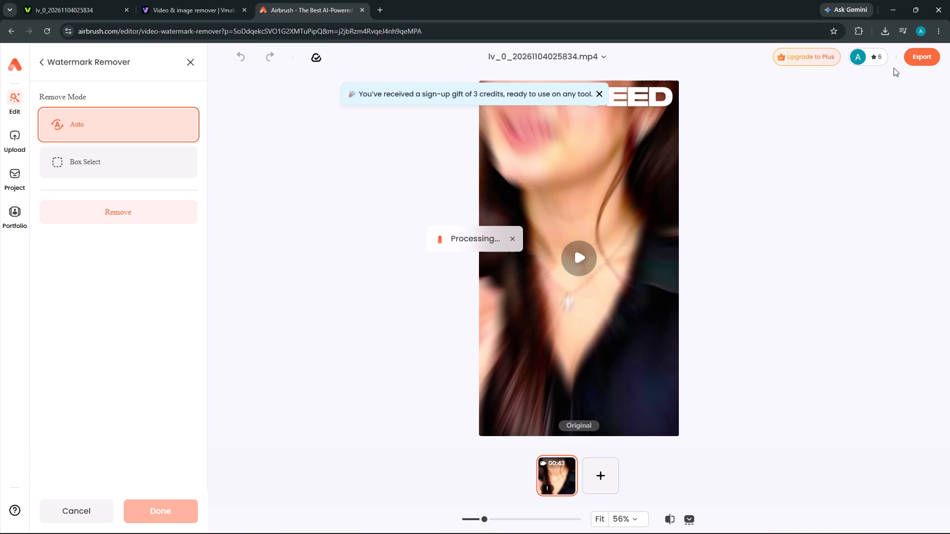
{"action": "left_click", "coordinate": [600, 92]}
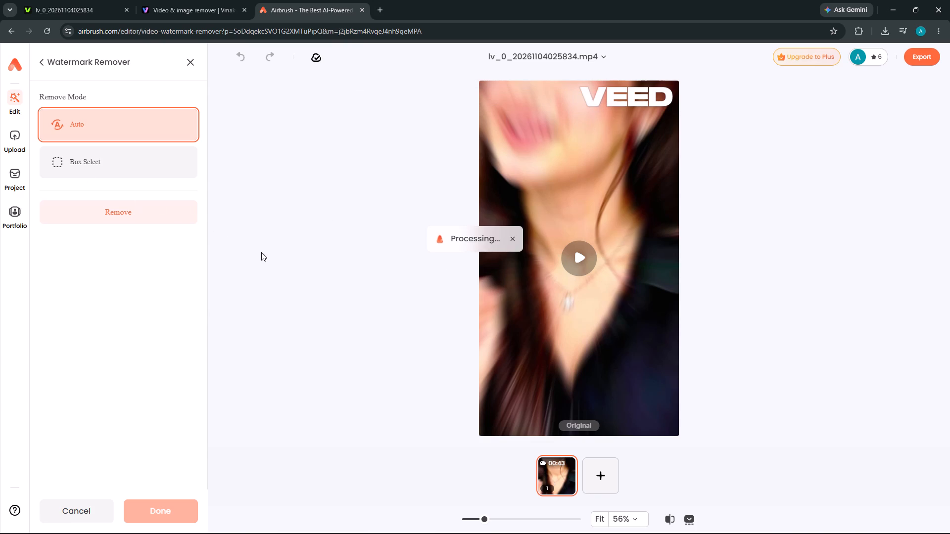
{"action": "left_click", "coordinate": [485, 519]}
{"action": "double_click", "coordinate": [575, 249]}
Switch to Vmake and play the Smart pro result to review the watermark removal, and pause it.
{"action": "left_click", "coordinate": [217, 0]}
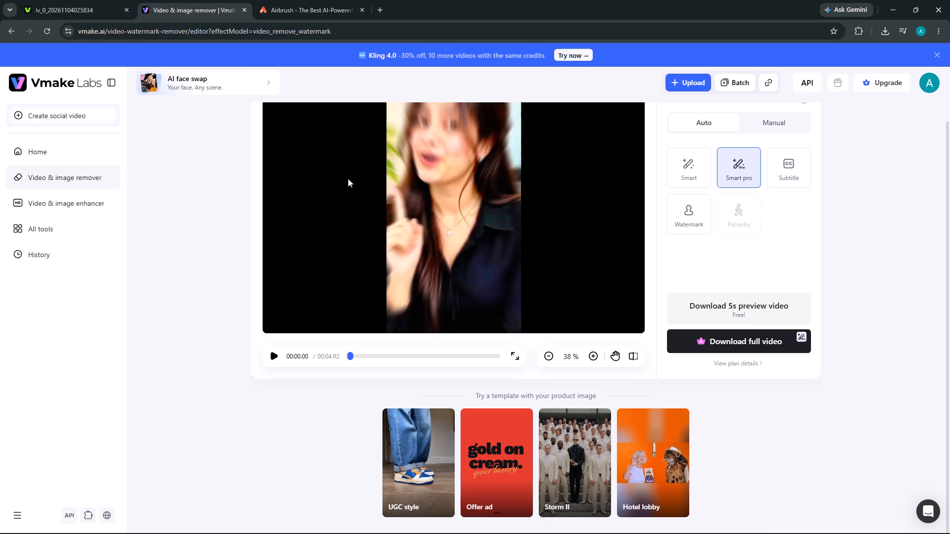
{"action": "left_click", "coordinate": [277, 357]}
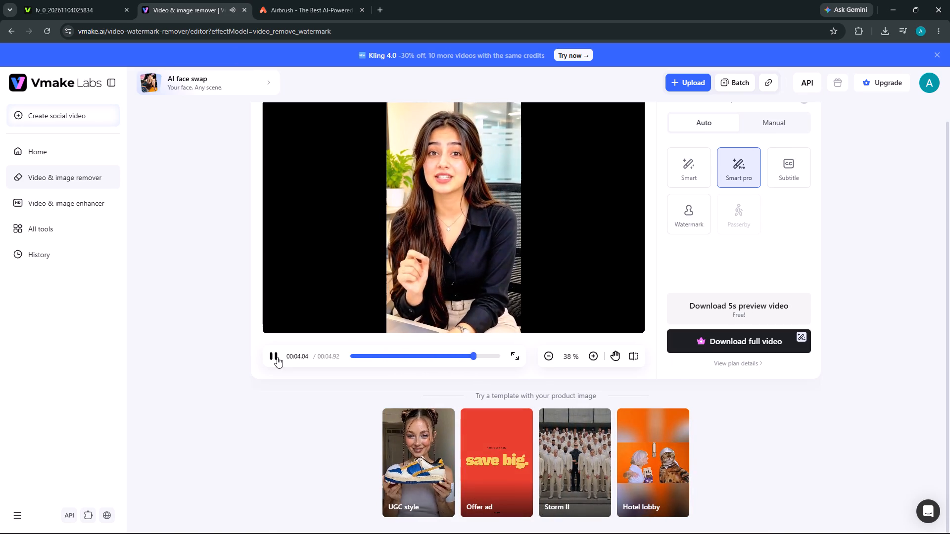
{"action": "left_click", "coordinate": [277, 357]}
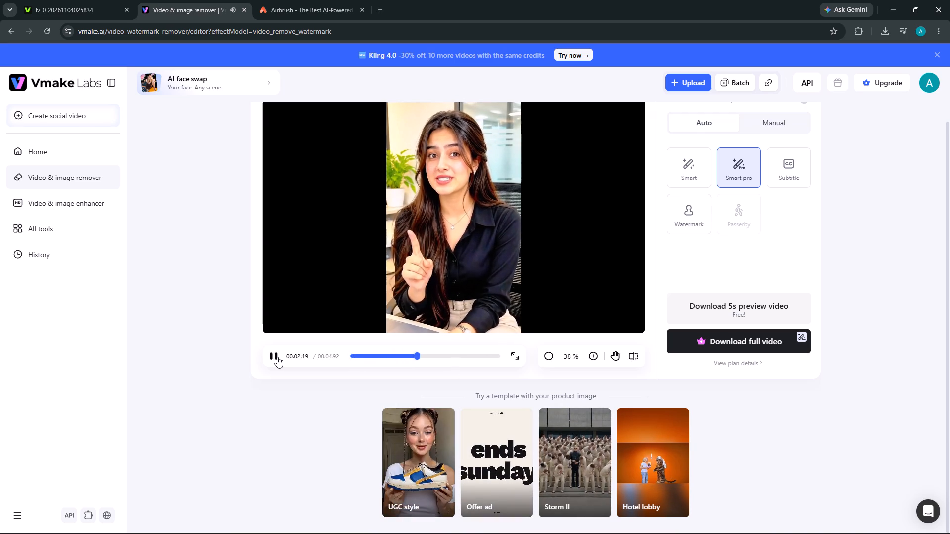
{"action": "left_click", "coordinate": [277, 357]}
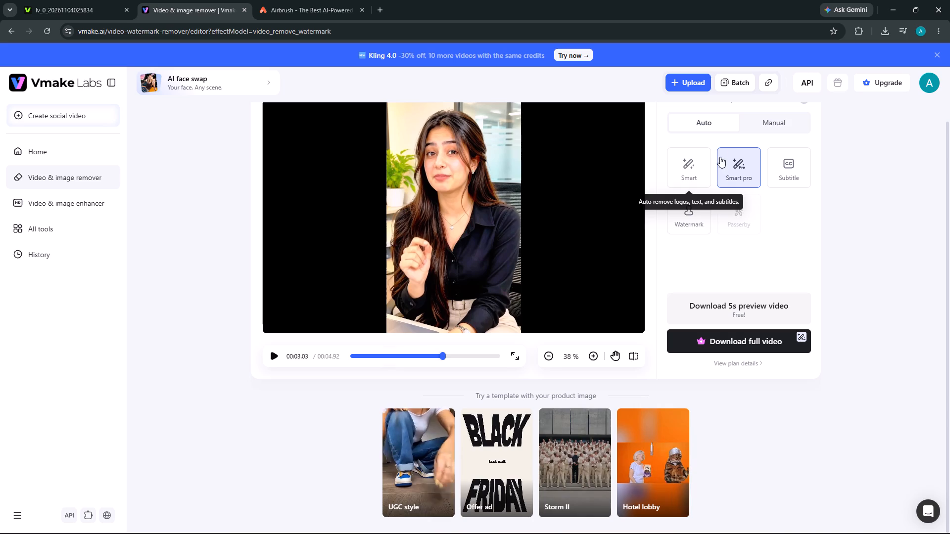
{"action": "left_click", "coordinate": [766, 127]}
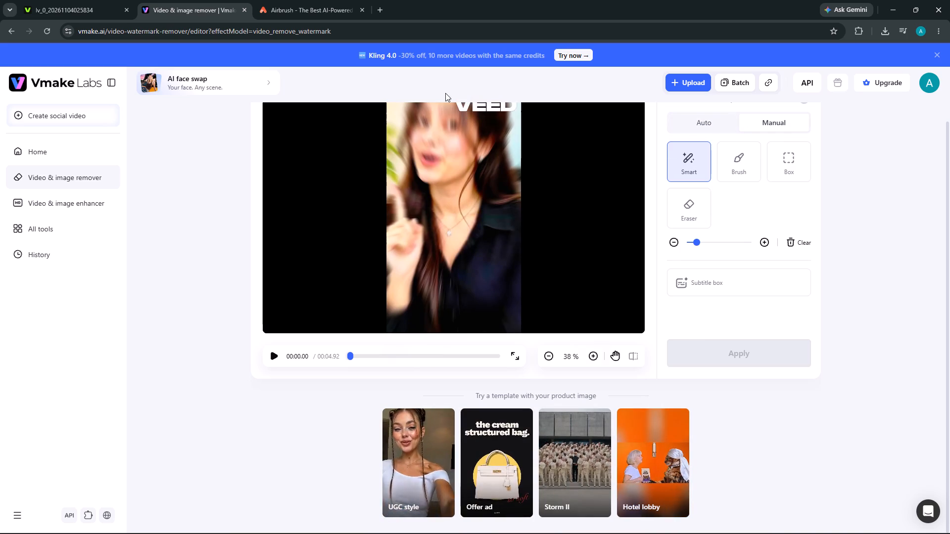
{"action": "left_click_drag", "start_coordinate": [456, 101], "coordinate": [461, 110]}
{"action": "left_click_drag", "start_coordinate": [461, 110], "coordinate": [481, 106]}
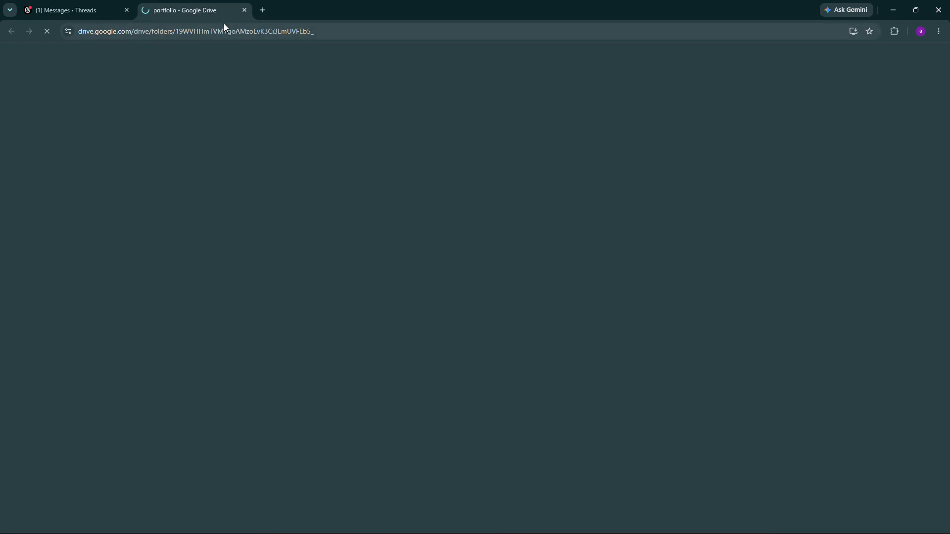
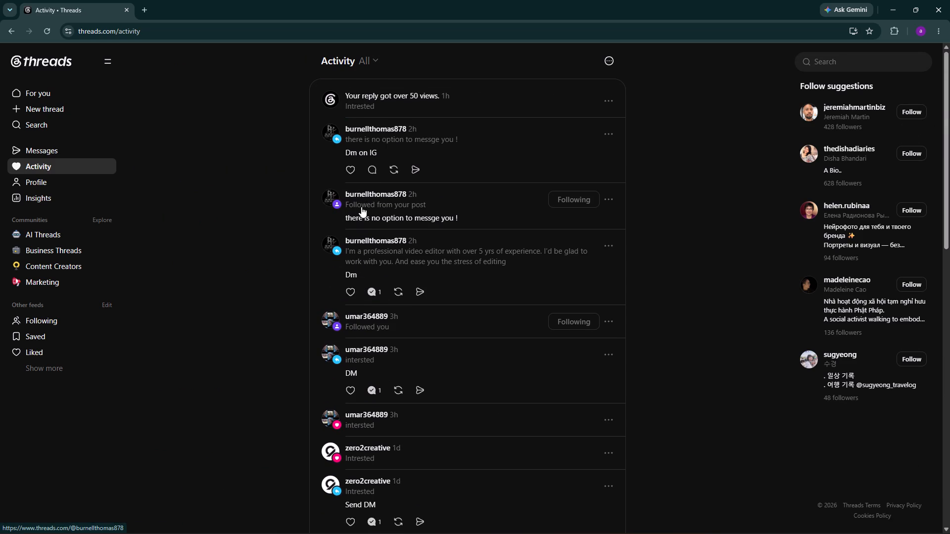
Look through the replies, follows and mentions in the Threads activity feed, and close the Threads window to return to Airbrush.
{"action": "scroll", "coordinate": [380, 340], "scroll_direction": "down", "scroll_amount": 1}
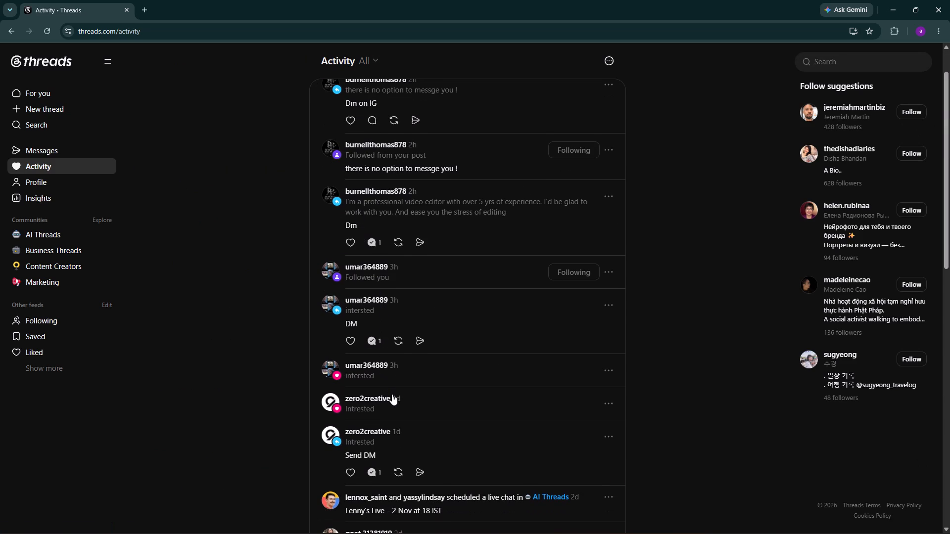
{"action": "scroll", "coordinate": [392, 403], "scroll_direction": "up", "scroll_amount": 9}
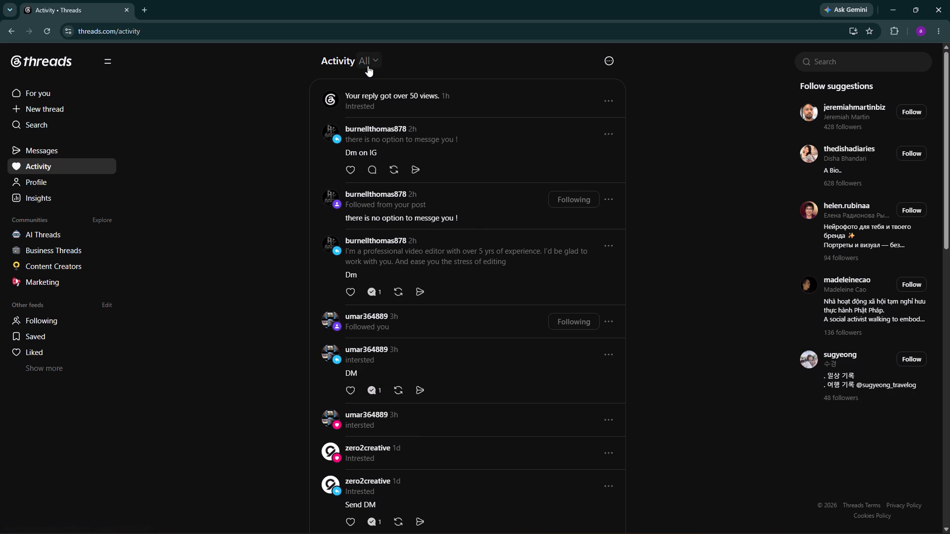
{"action": "left_click", "coordinate": [368, 66]}
{"action": "left_click", "coordinate": [378, 92]}
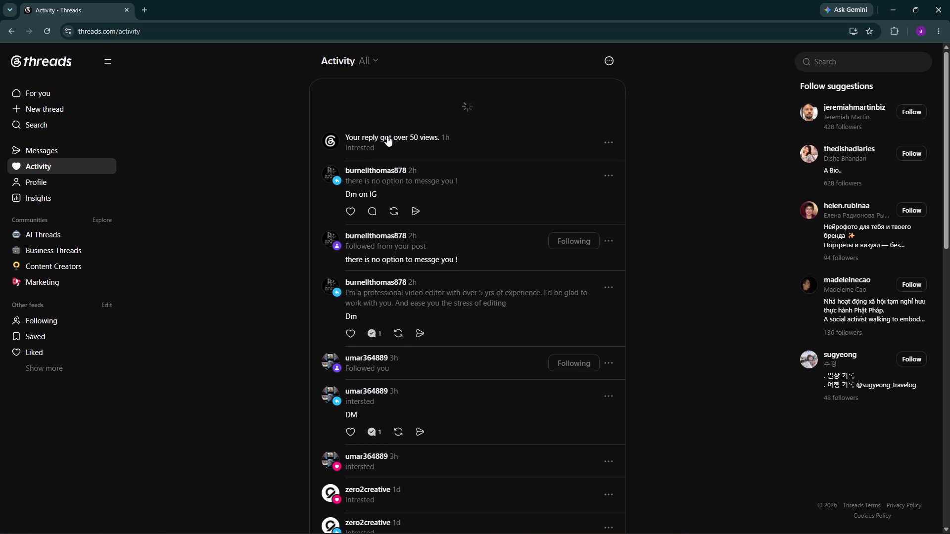
{"action": "scroll", "coordinate": [389, 185], "scroll_direction": "up", "scroll_amount": 3}
{"action": "scroll", "coordinate": [388, 185], "scroll_direction": "down", "scroll_amount": 1}
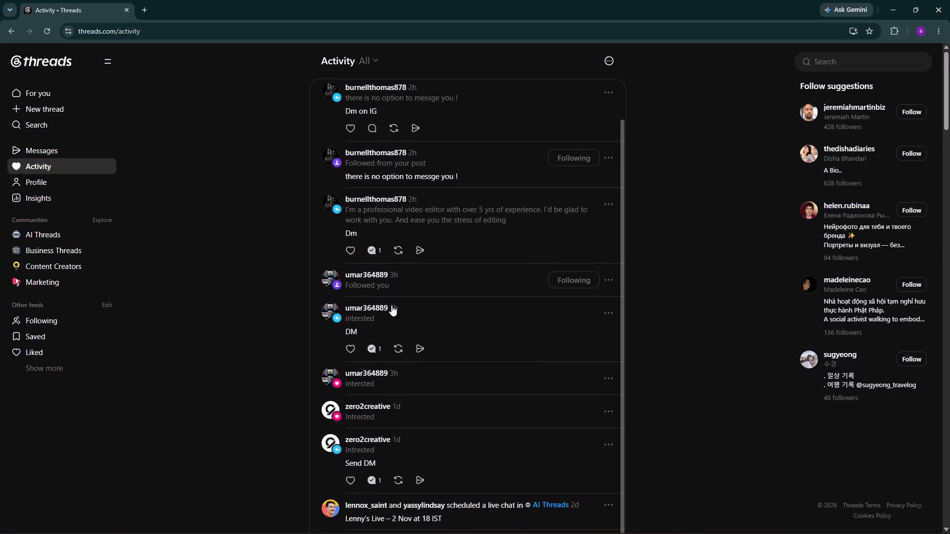
{"action": "scroll", "coordinate": [391, 305], "scroll_direction": "down", "scroll_amount": 4}
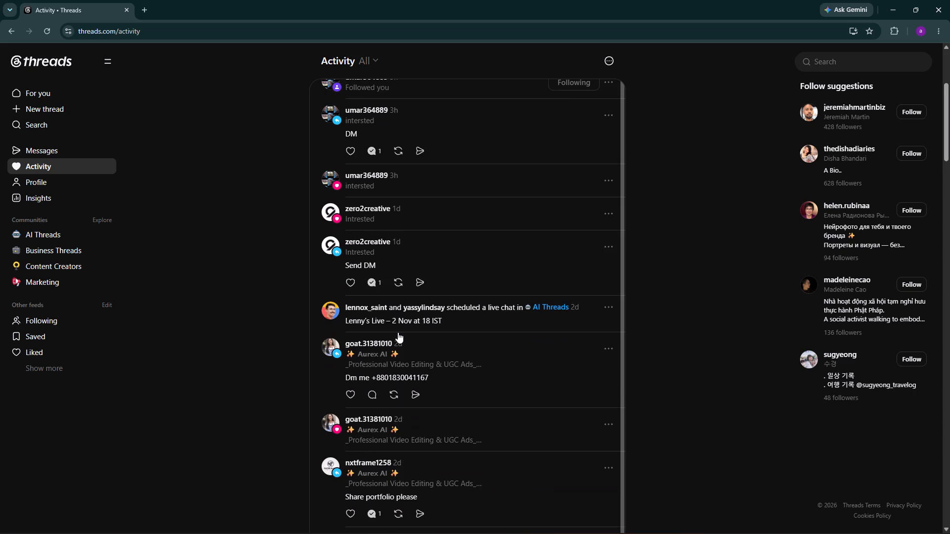
{"action": "scroll", "coordinate": [398, 334], "scroll_direction": "down", "scroll_amount": 7}
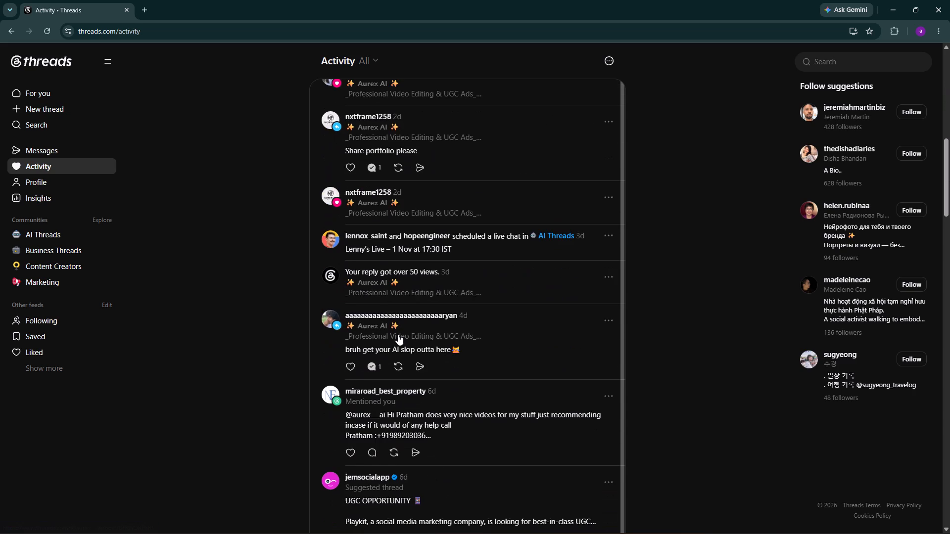
{"action": "scroll", "coordinate": [398, 334], "scroll_direction": "up", "scroll_amount": 19}
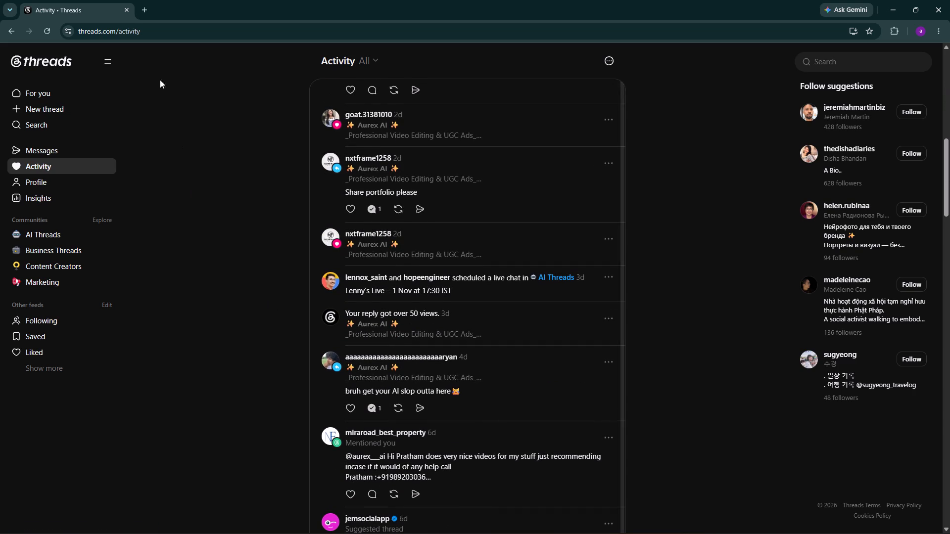
{"action": "left_click", "coordinate": [949, 0]}
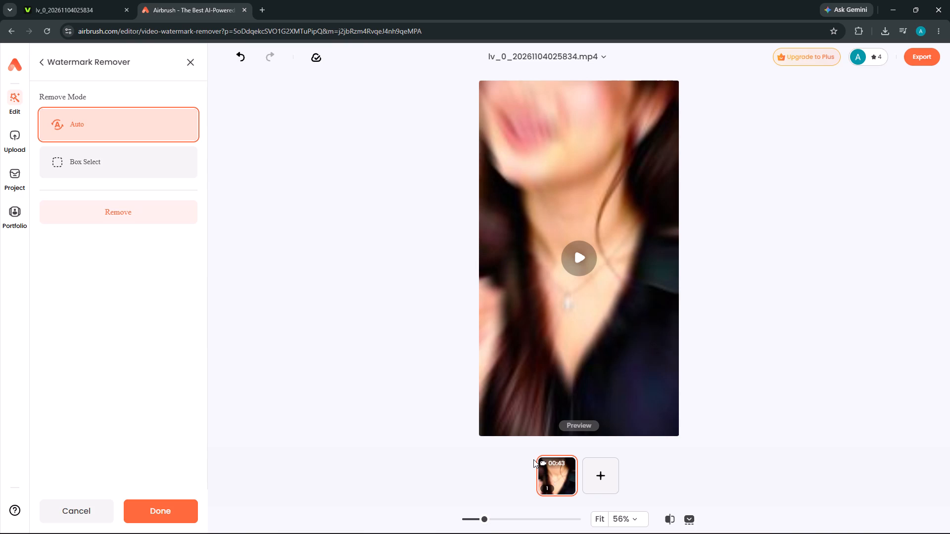
Play the Airbrush preview of the speaker video to review the automatic watermark removal.
{"action": "left_click", "coordinate": [591, 255]}
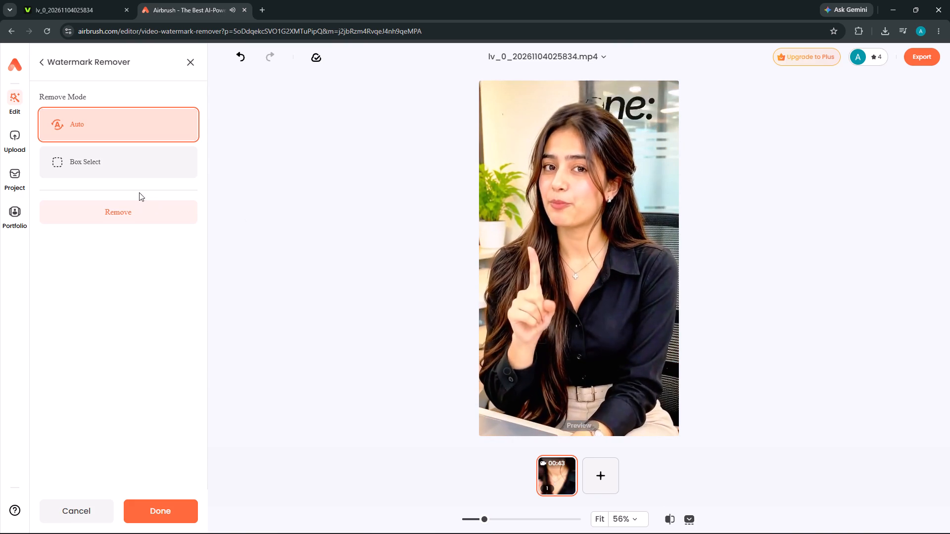
Switch Airbrush's watermark remove mode from Auto to Box Select.
{"action": "left_click", "coordinate": [128, 170]}
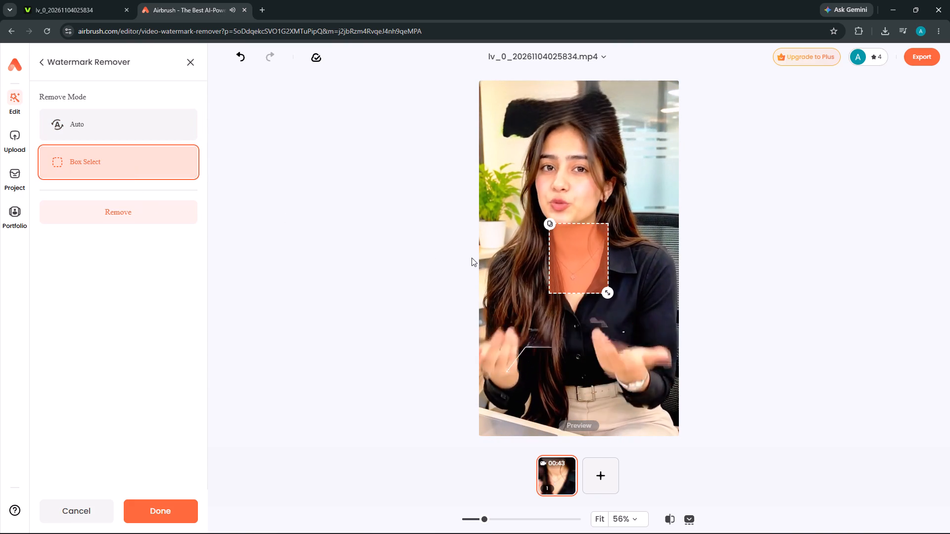
Go back to the VEED page of the speaker video, leaving the Airbrush editor open.
{"action": "left_click", "coordinate": [67, 20]}
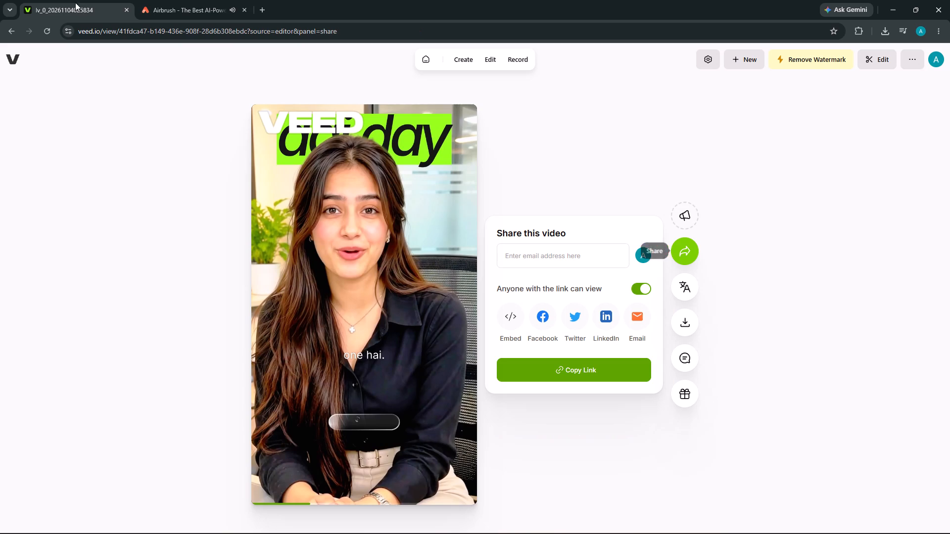
{"action": "left_click", "coordinate": [76, 1]}
{"action": "left_click", "coordinate": [247, 8]}
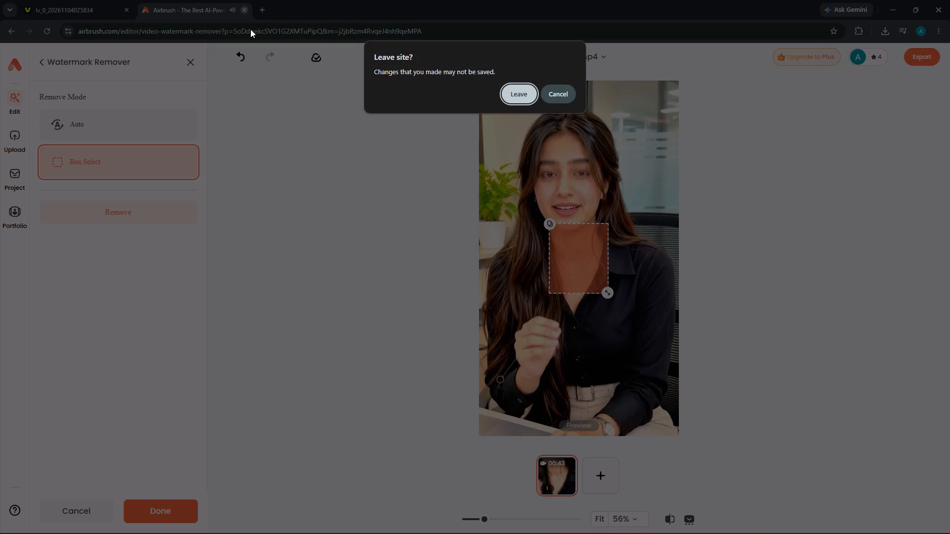
{"action": "left_click", "coordinate": [562, 93]}
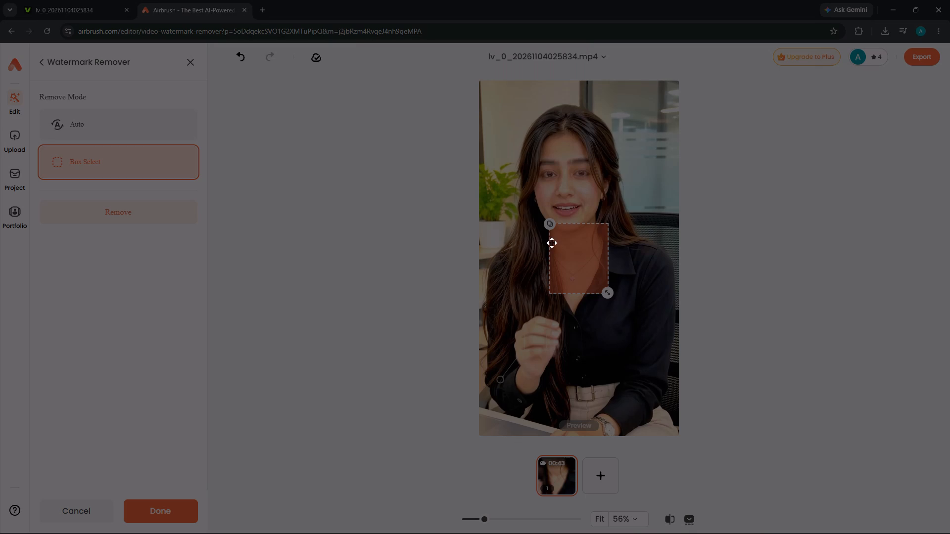